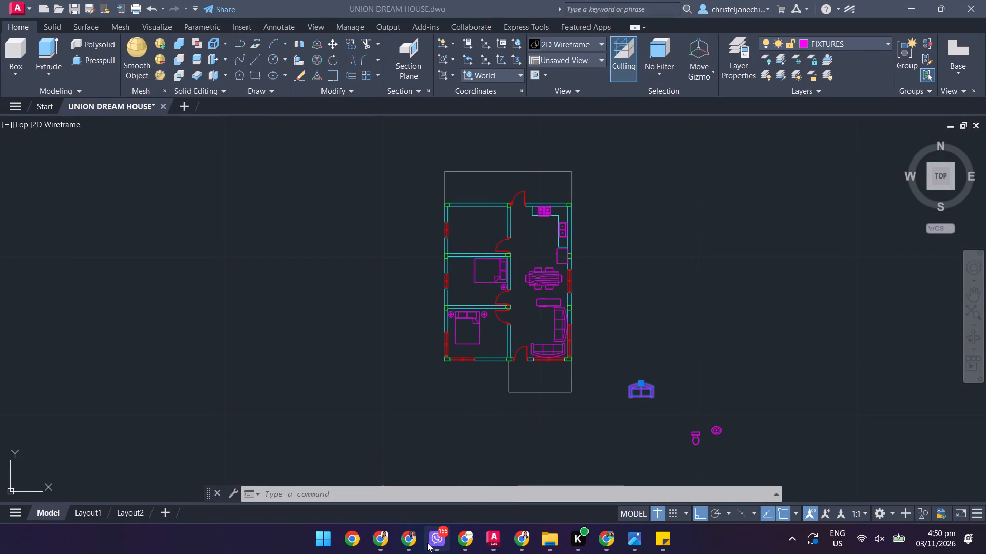
Switch to the Chrome window with the Google conversion of 60 cm to inches.
click(407, 539)
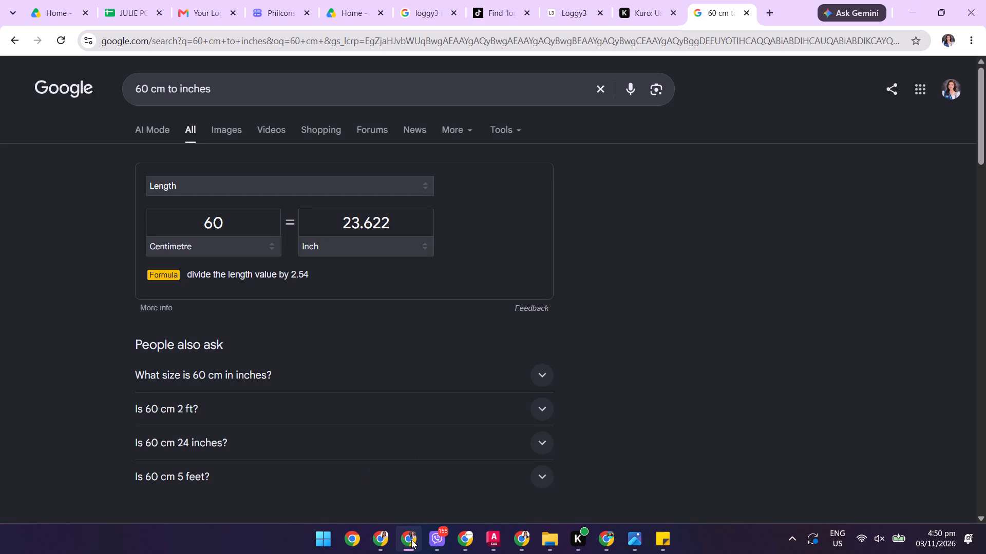
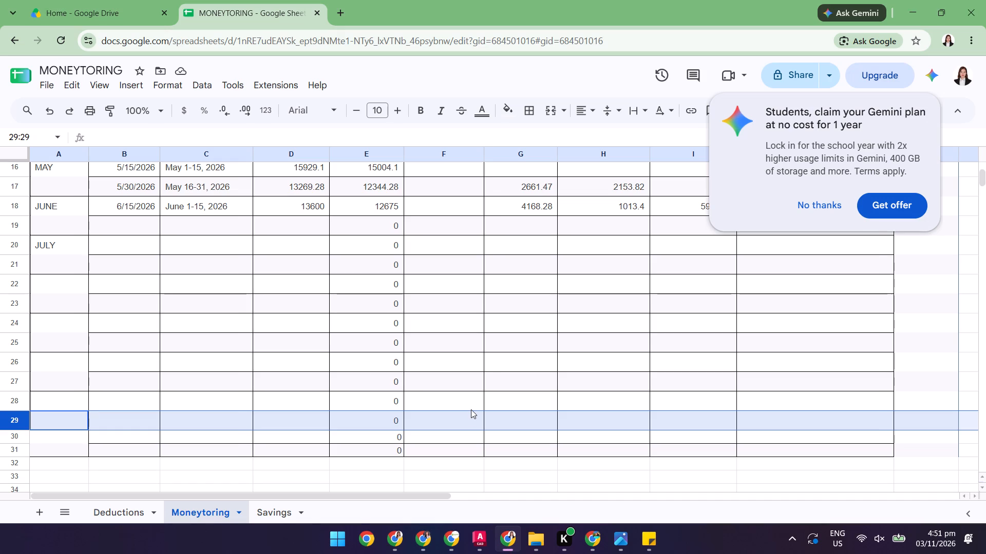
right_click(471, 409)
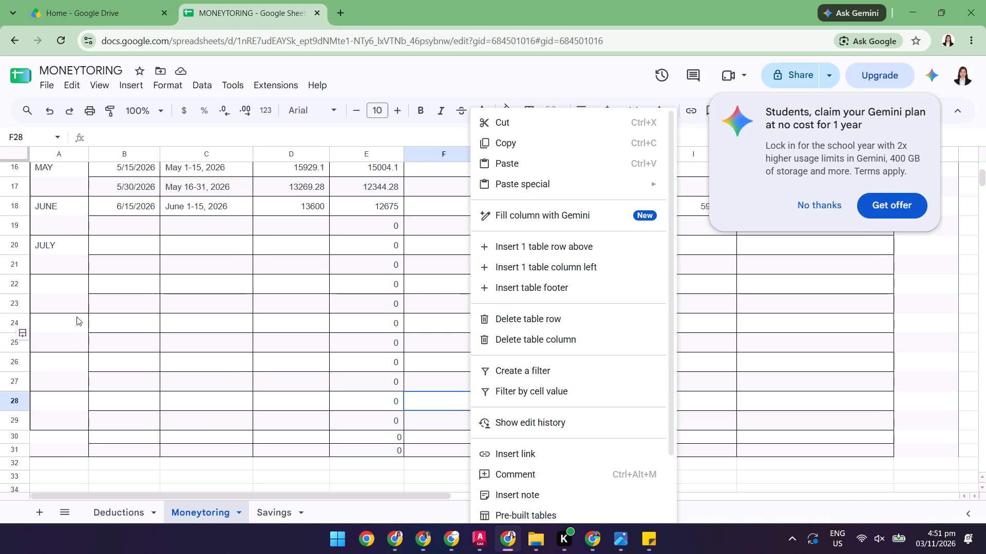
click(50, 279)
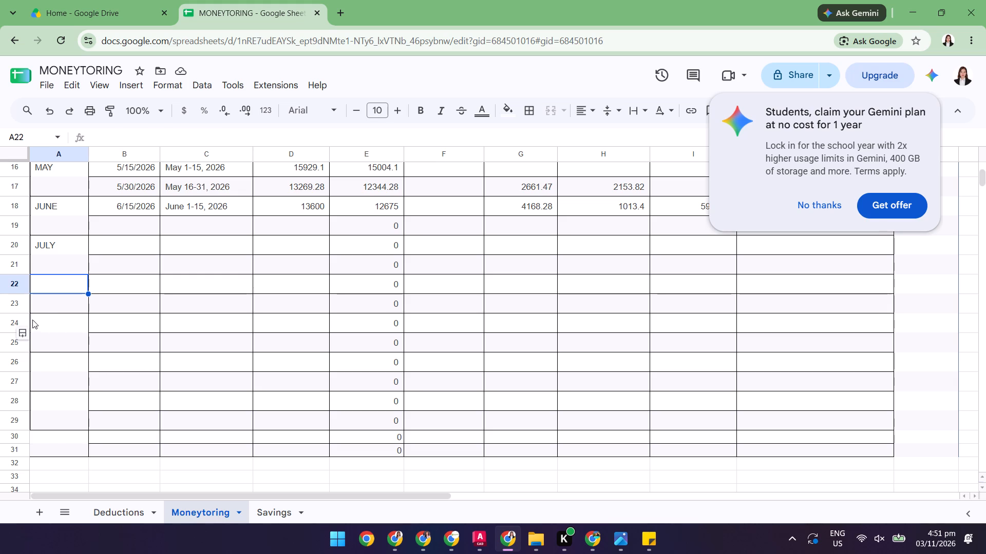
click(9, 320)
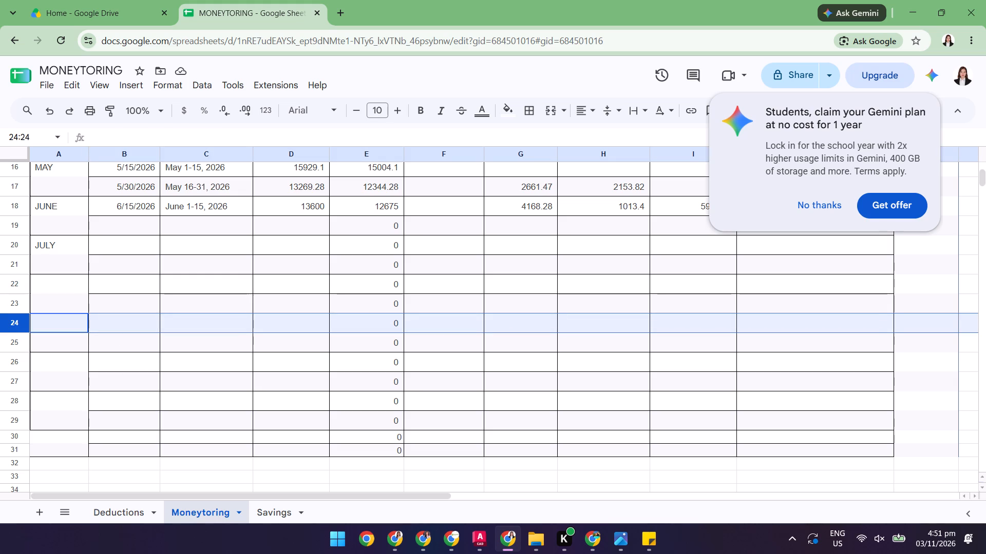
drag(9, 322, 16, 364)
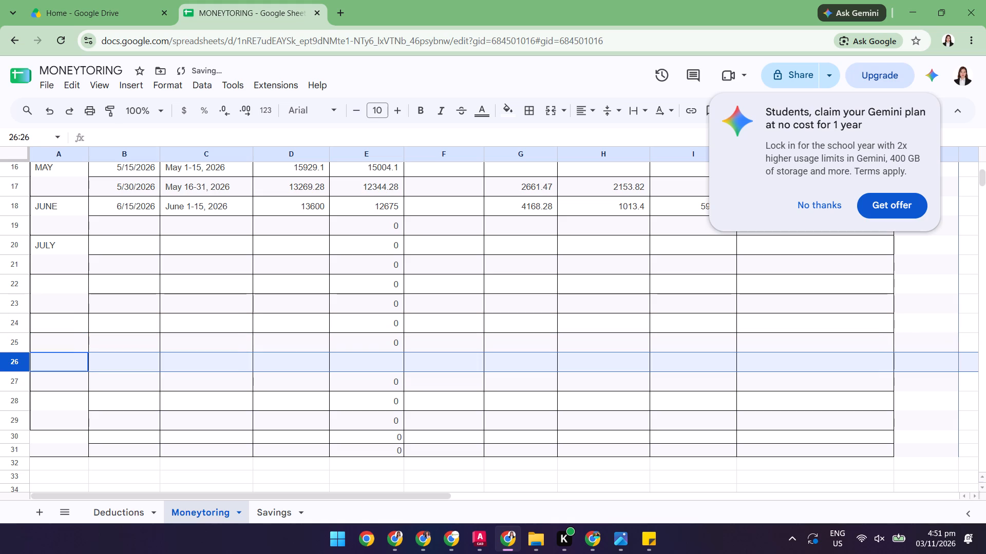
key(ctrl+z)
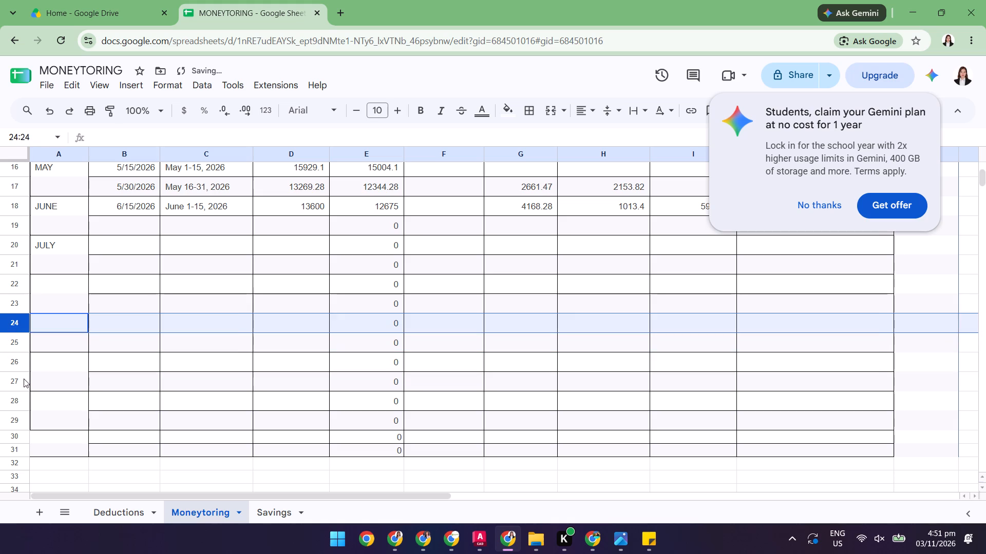
Insert four new rows above row 29 in the Moneytoring sheet.
click(18, 420)
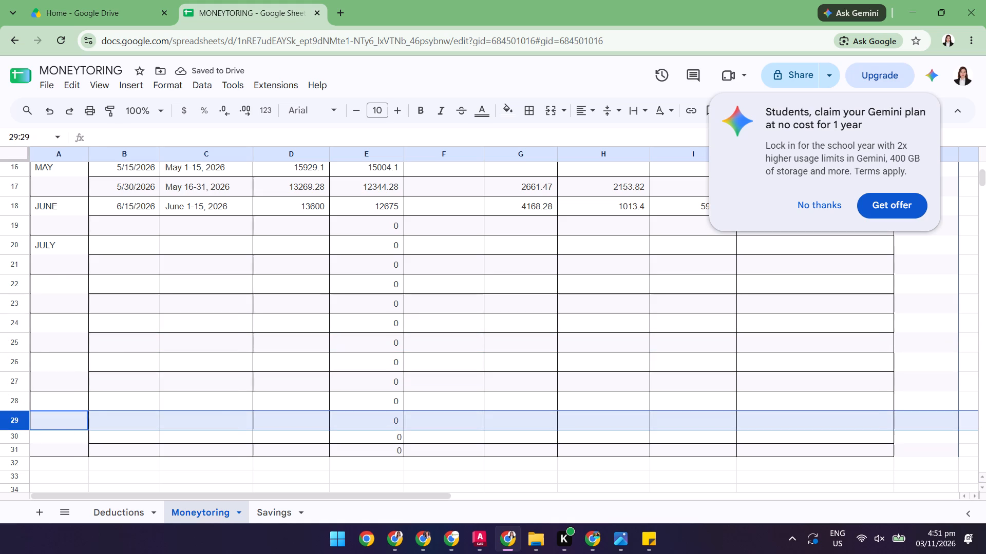
right_click(11, 420)
click(74, 193)
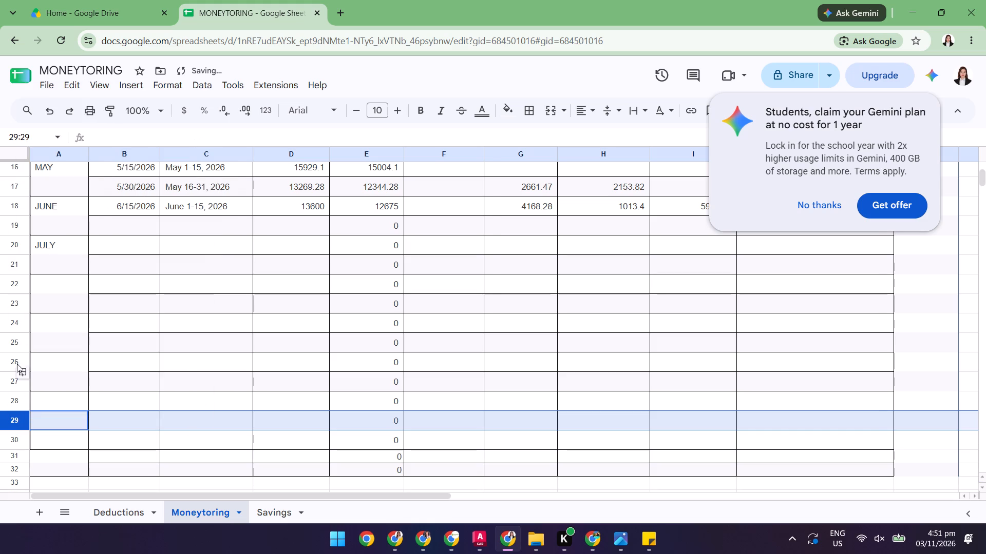
click(60, 451)
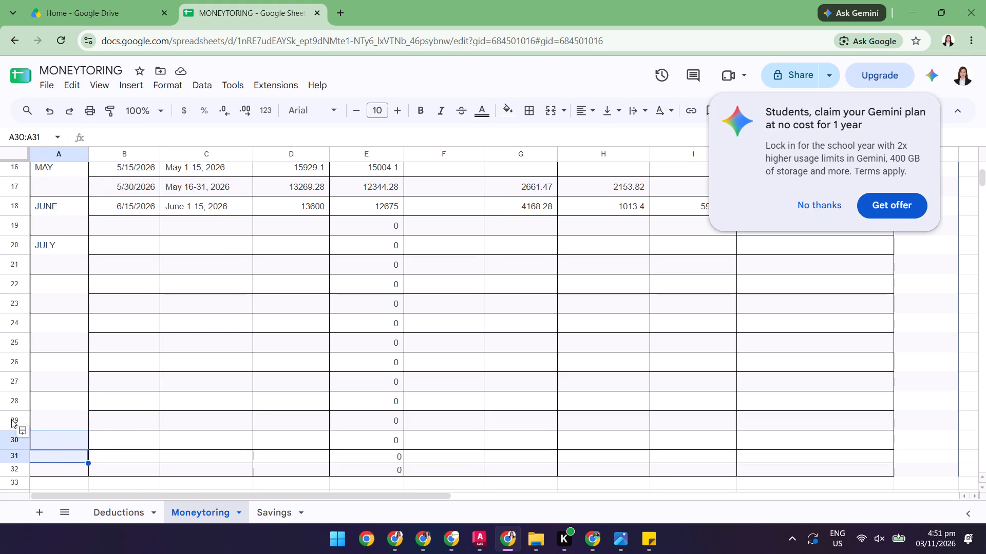
click(10, 419)
right_click(10, 419)
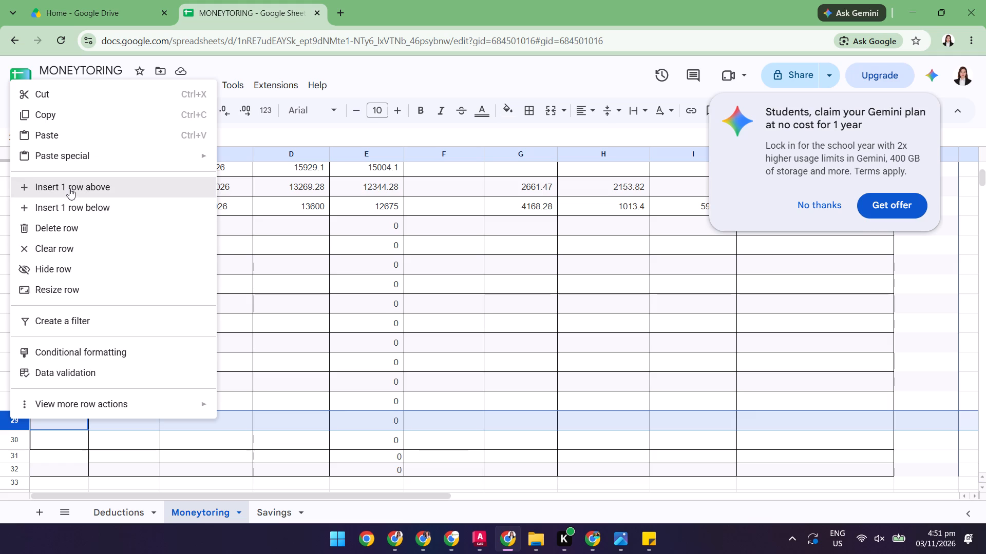
click(69, 188)
right_click(8, 422)
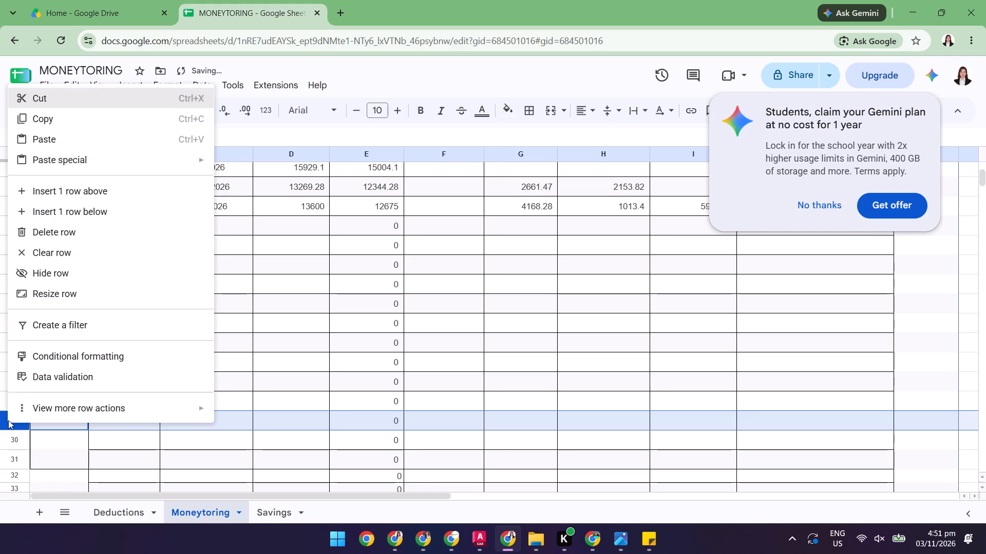
click(75, 188)
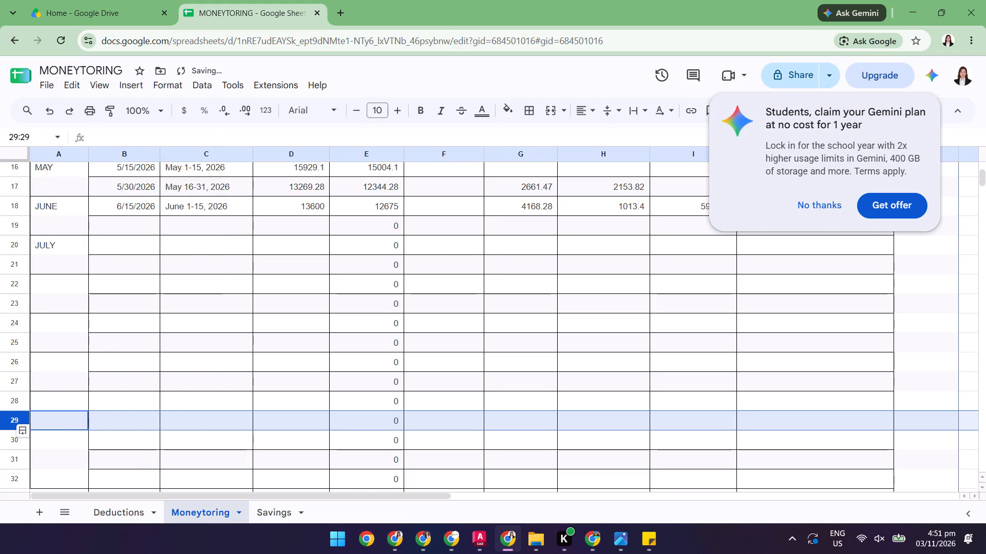
right_click(18, 418)
click(93, 187)
Copy rows 22 to 27 and paste them starting at row 28 to repeat their two-row month layout.
scroll(153, 303, down, 1)
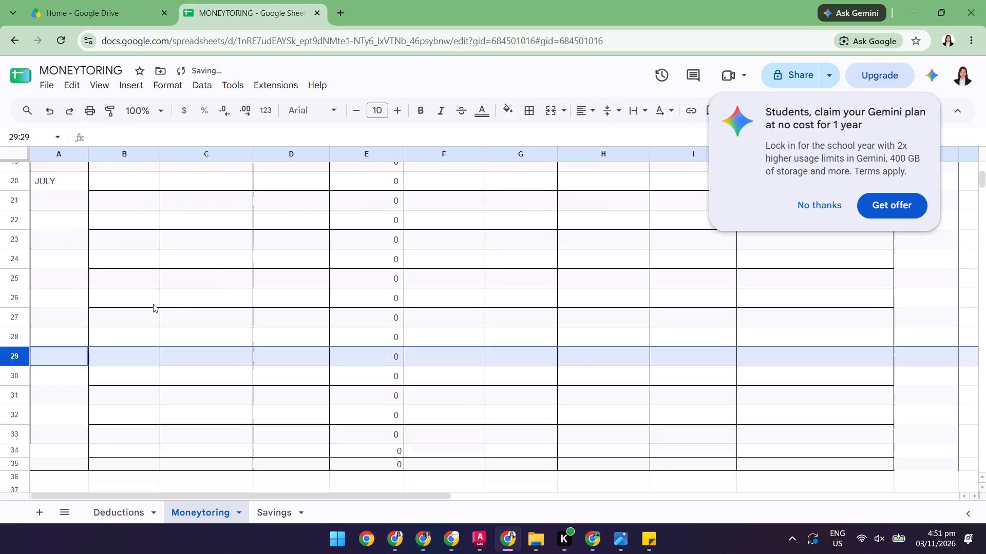
scroll(153, 304, down, 1)
scroll(154, 310, up, 2)
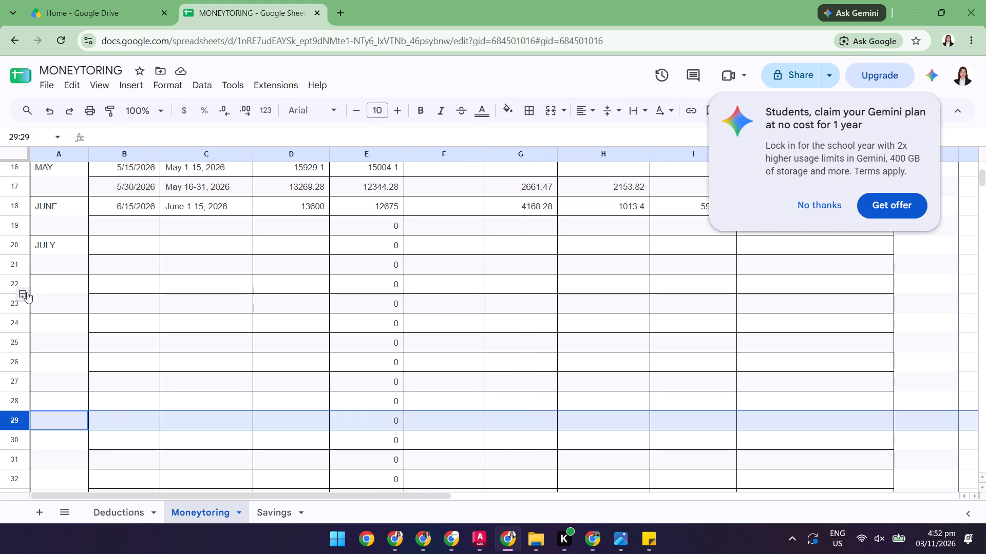
click(52, 285)
key(Tab)
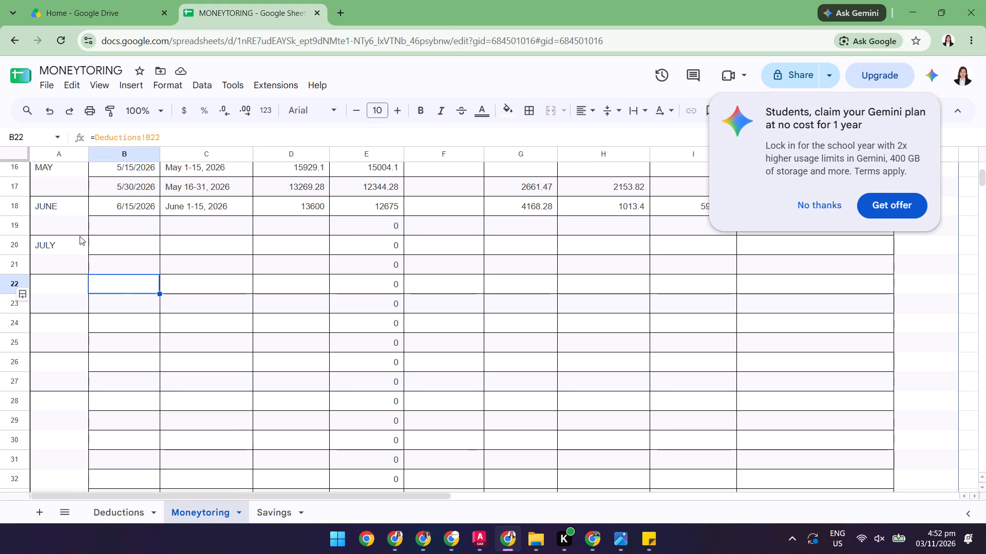
drag(16, 283, 13, 328)
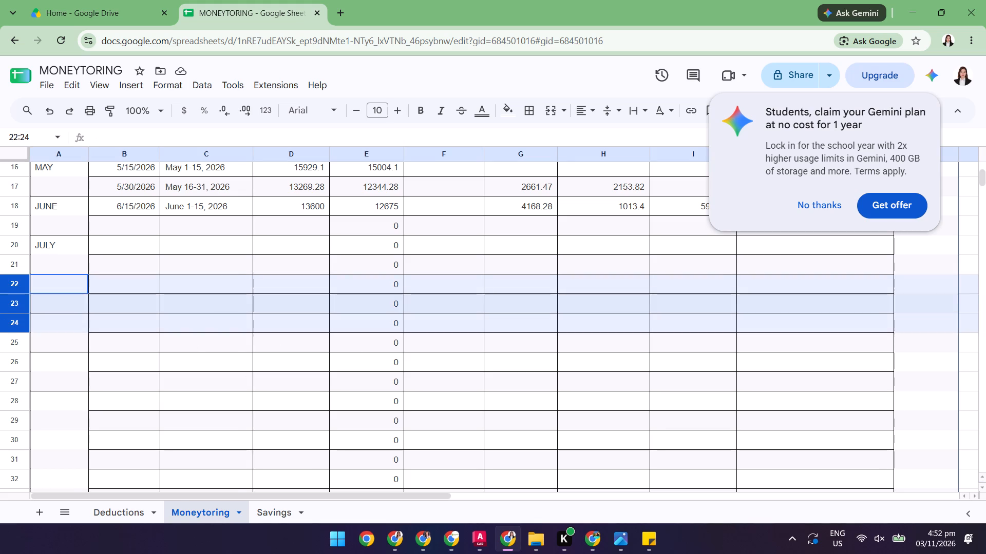
drag(13, 328, 8, 383)
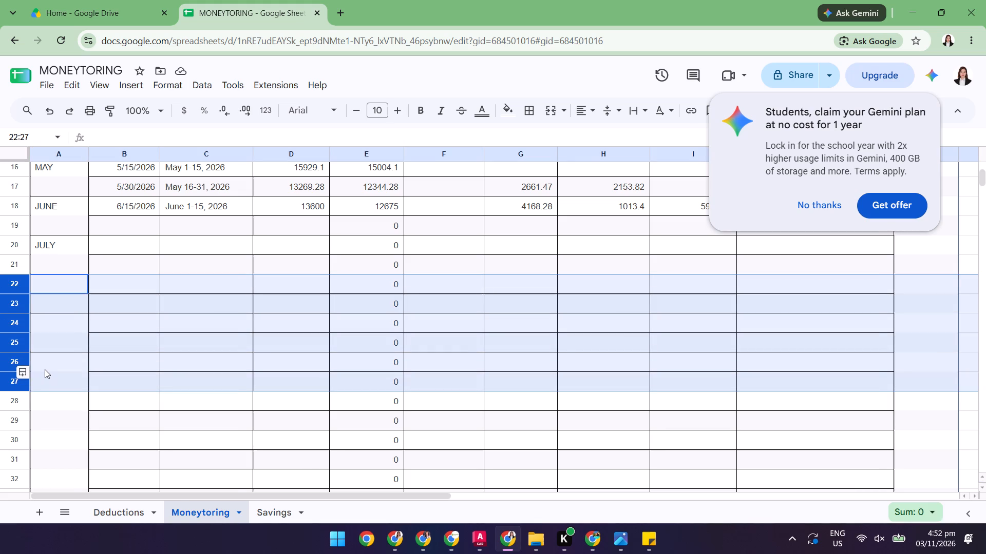
right_click(46, 368)
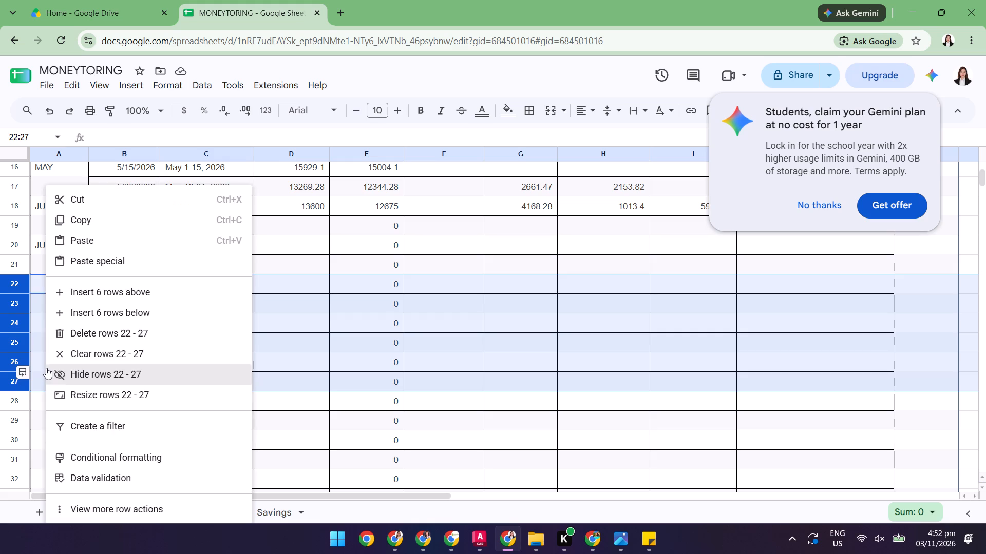
click(95, 223)
scroll(116, 349, down, 2)
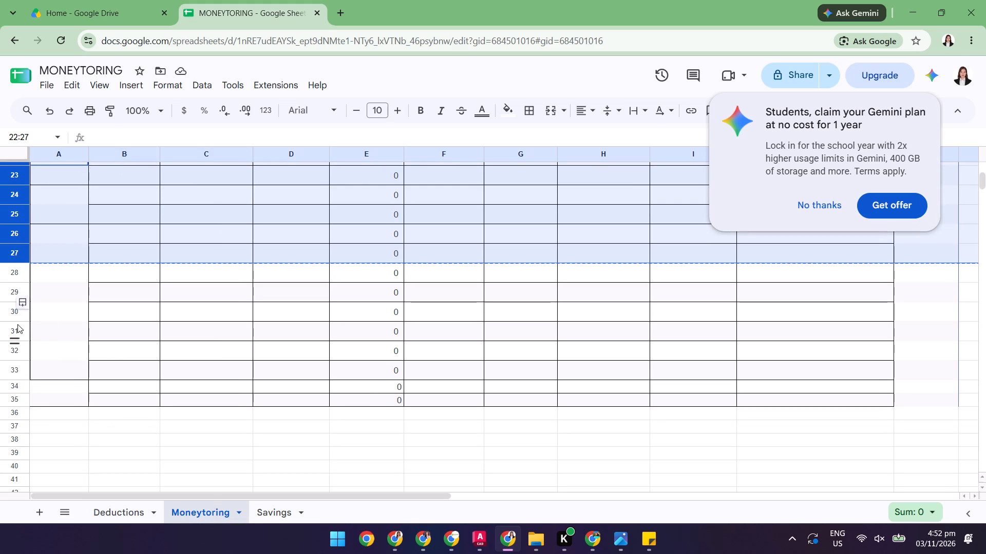
click(20, 272)
right_click(20, 273)
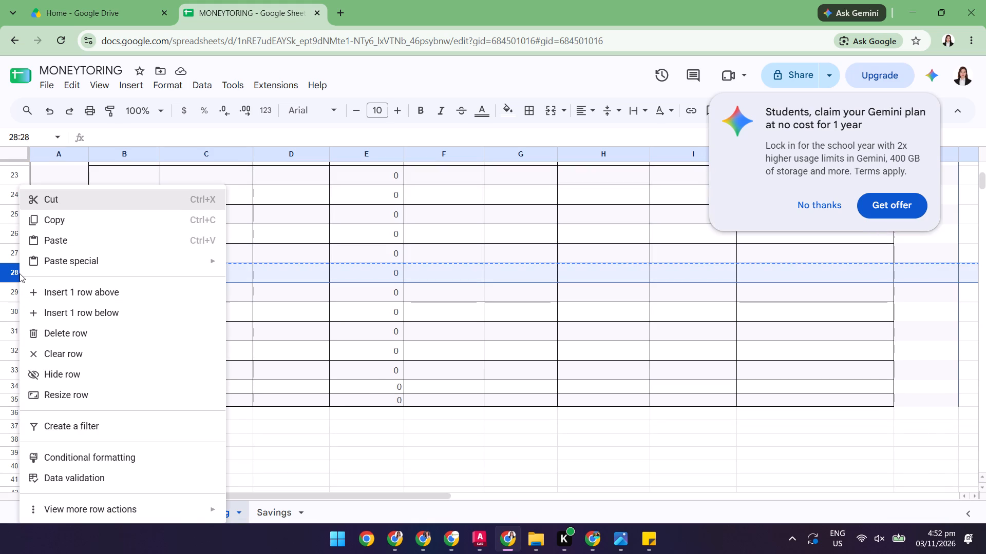
click(40, 234)
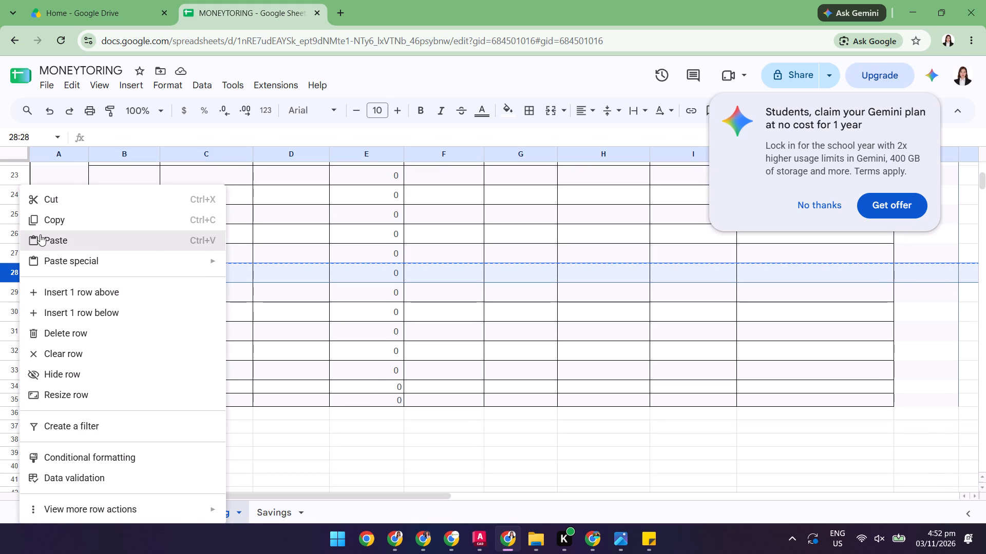
click(337, 354)
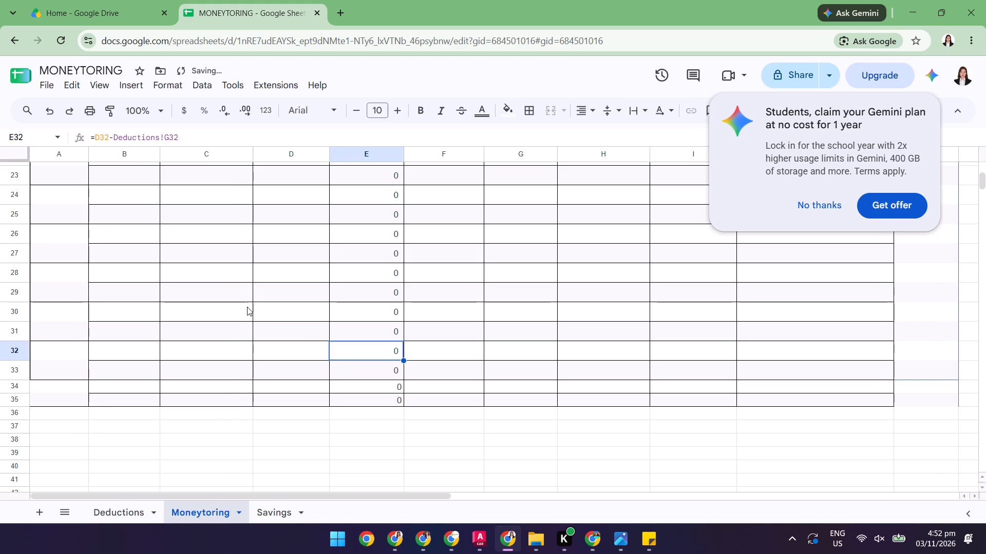
Enter the month labels AUGUST, SEPTEMBER, OCTOBER, NOVEMBER and DECEMBER in cells A22, A24, A26, A28 and A30.
scroll(169, 252, up, 3)
click(60, 347)
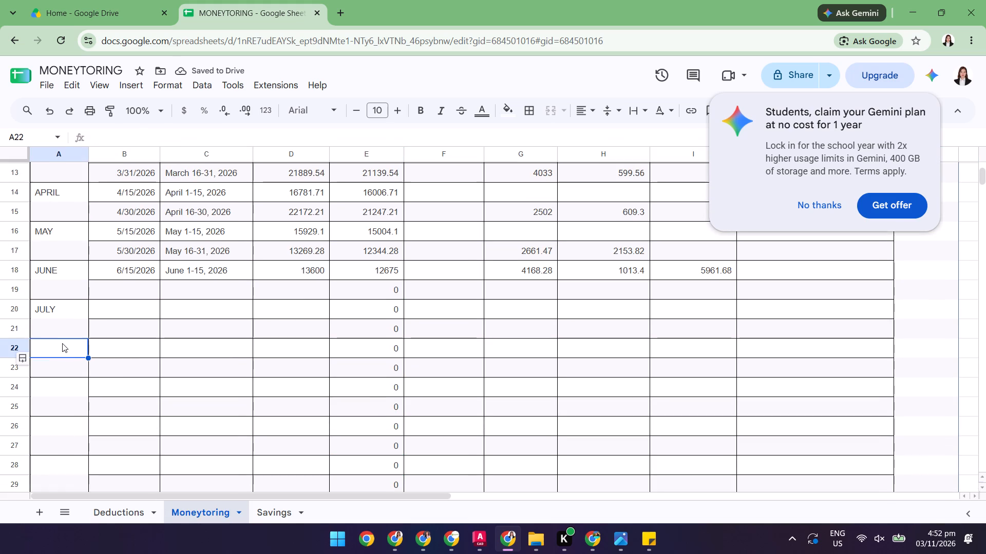
text(AUGUS)
key(t)
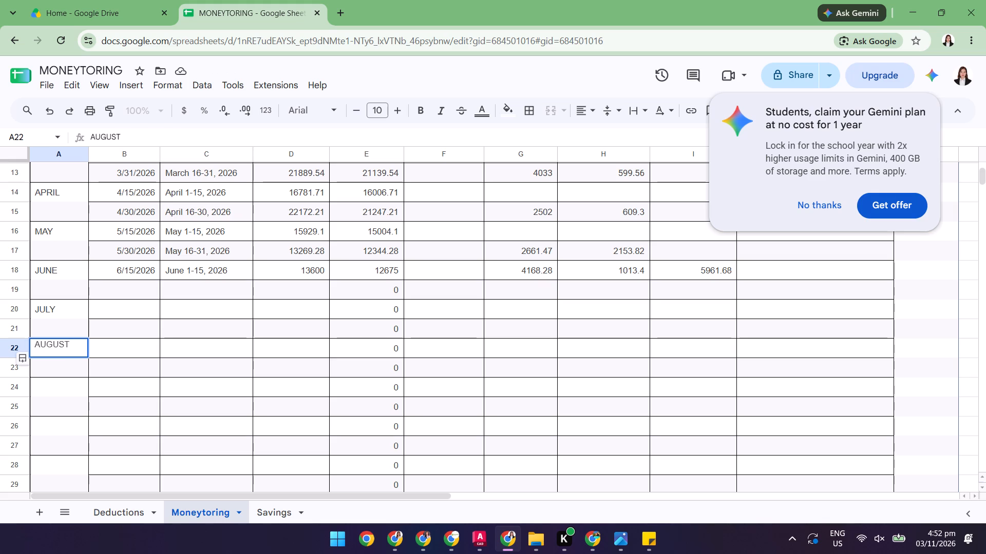
click(48, 390)
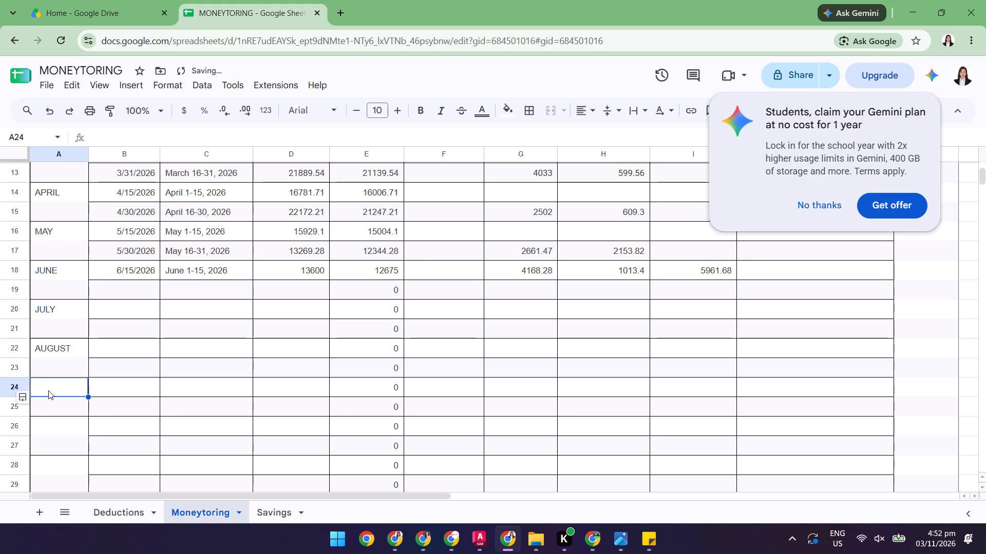
key(s)
text(EPTEMBER)
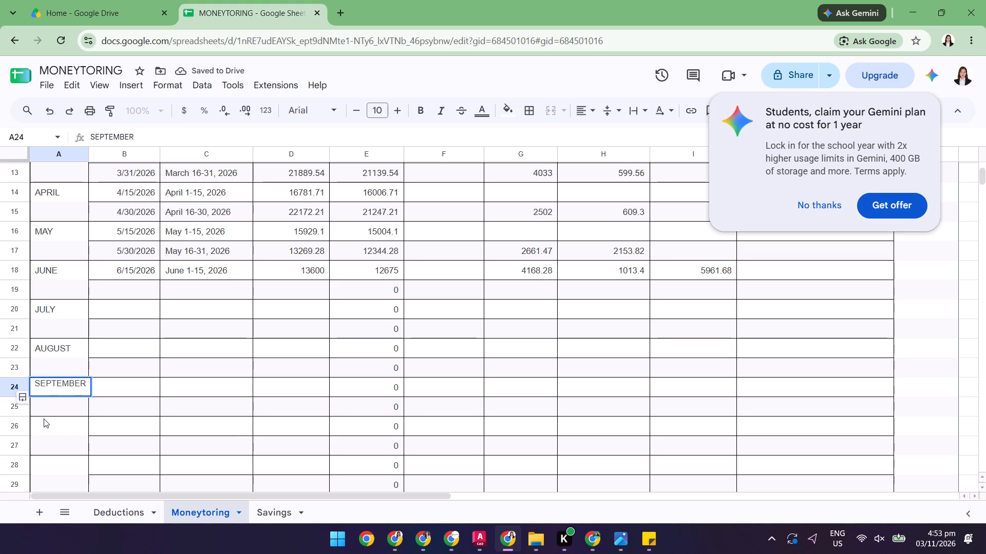
click(45, 428)
text(OCTOBER)
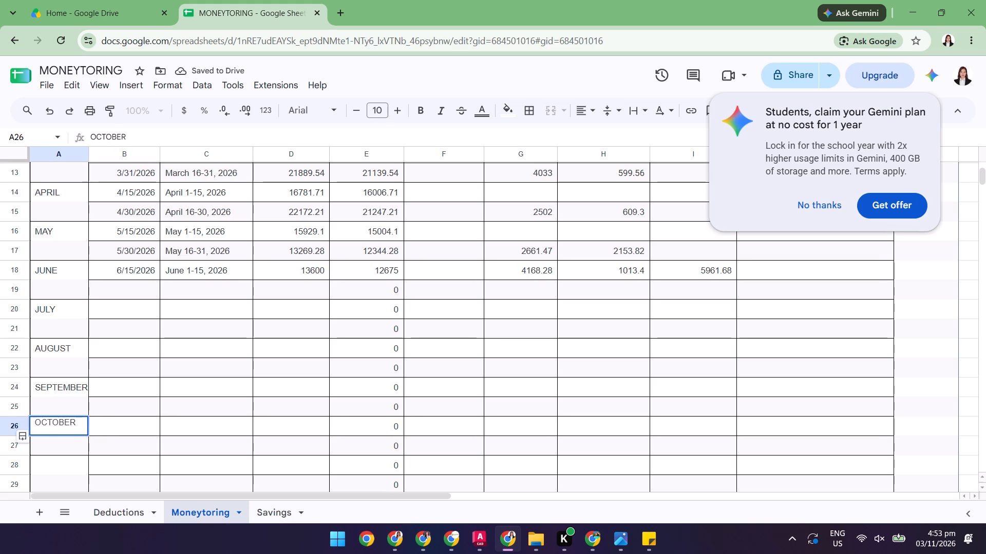
click(49, 467)
text(NOVEMBER)
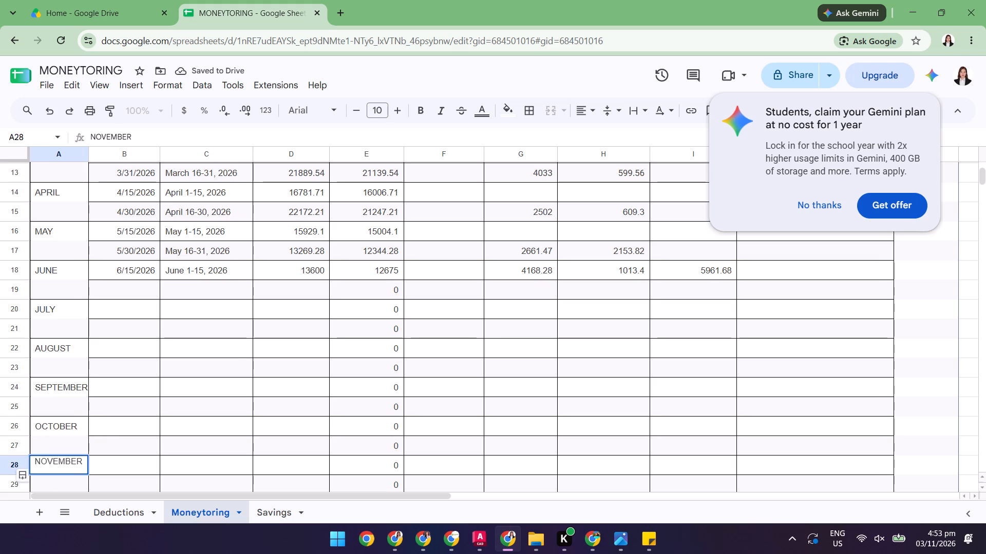
scroll(98, 413, down, 2)
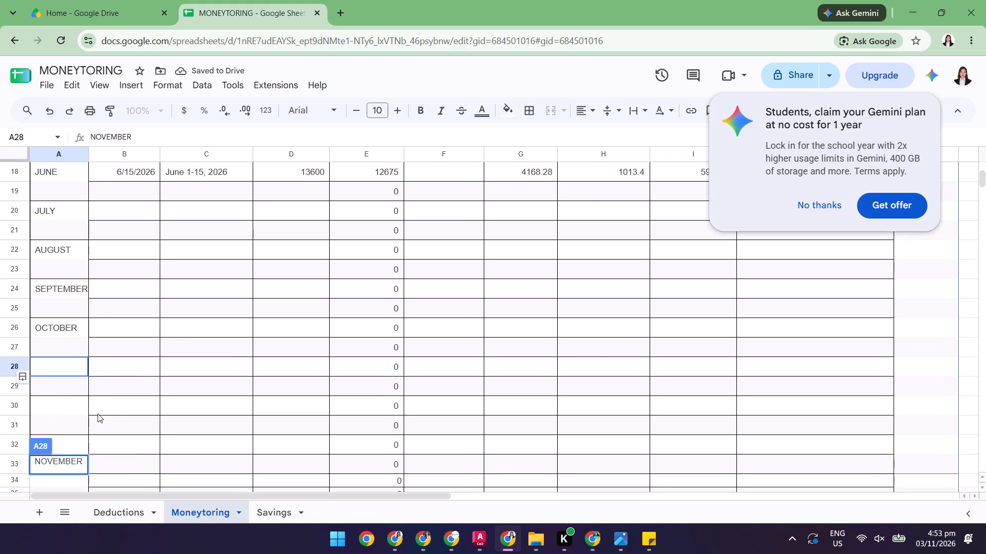
key(Return)
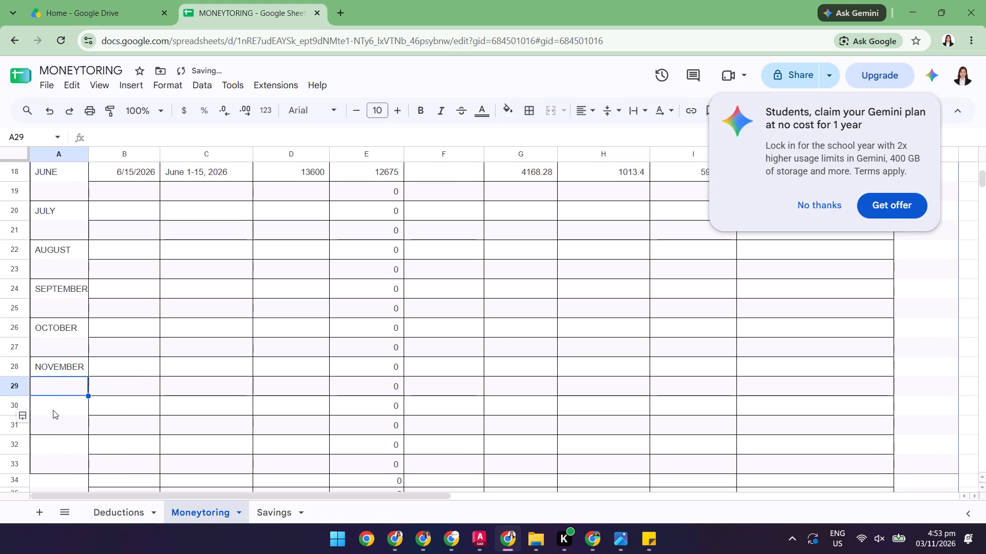
click(53, 410)
text(DECEMBER)
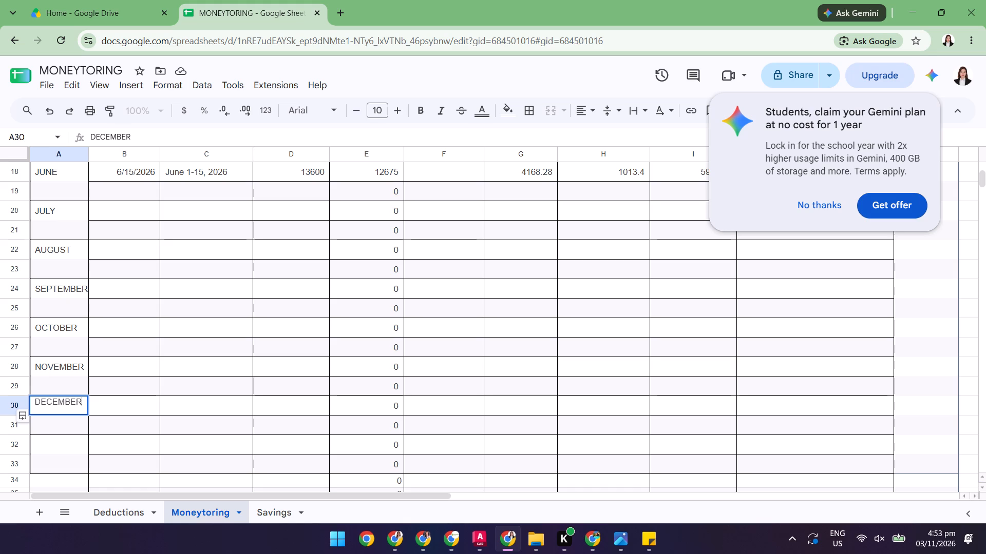
click(223, 394)
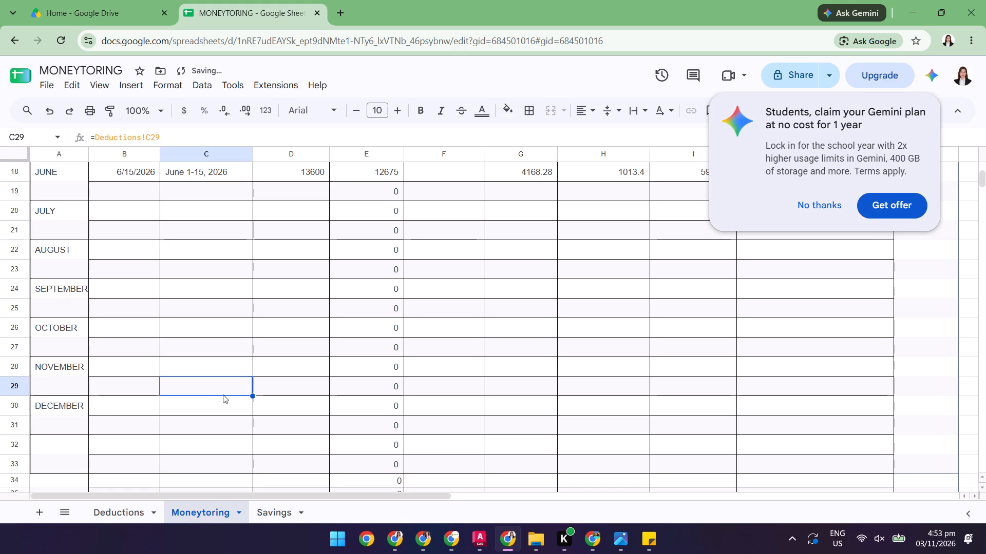
Select cell B19, the date cell for the second June row.
scroll(229, 431, up, 1)
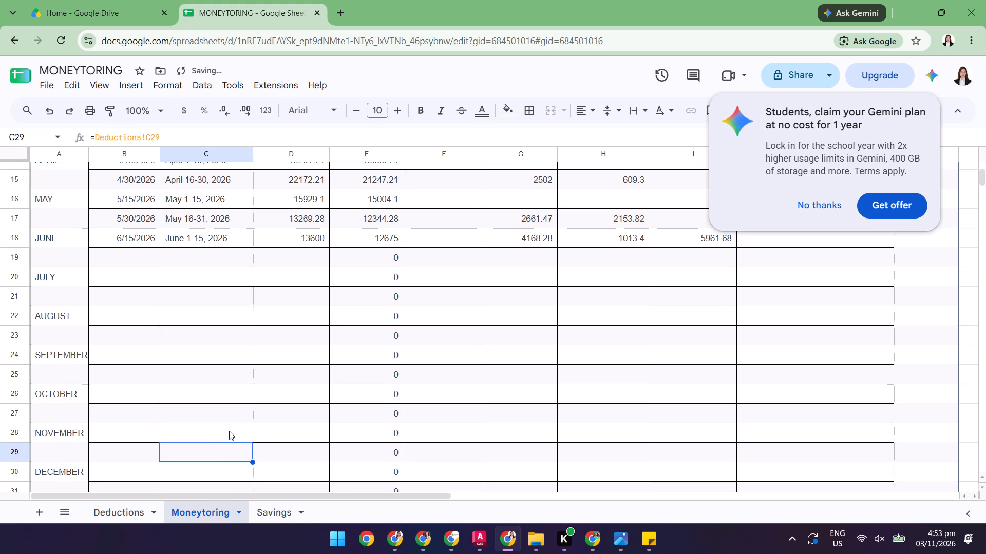
click(125, 259)
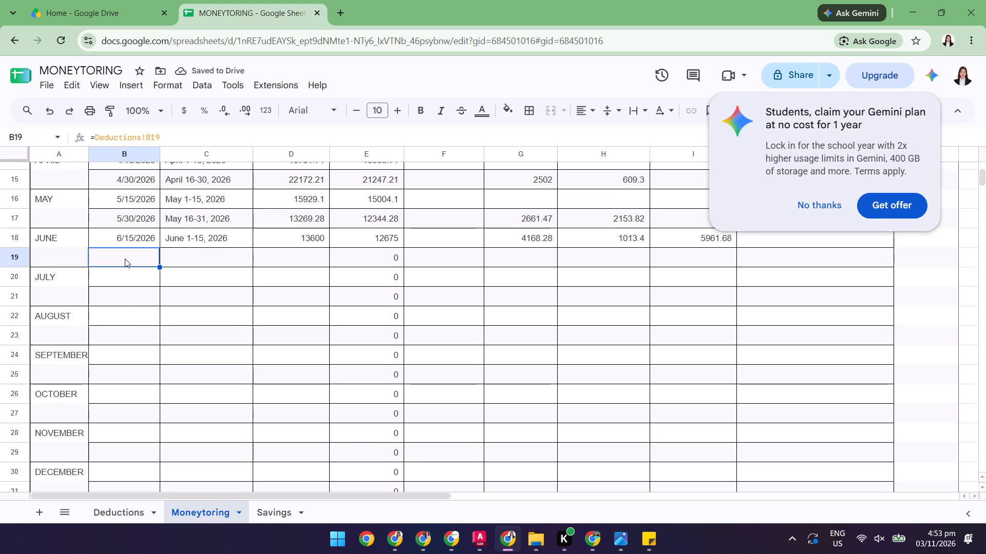
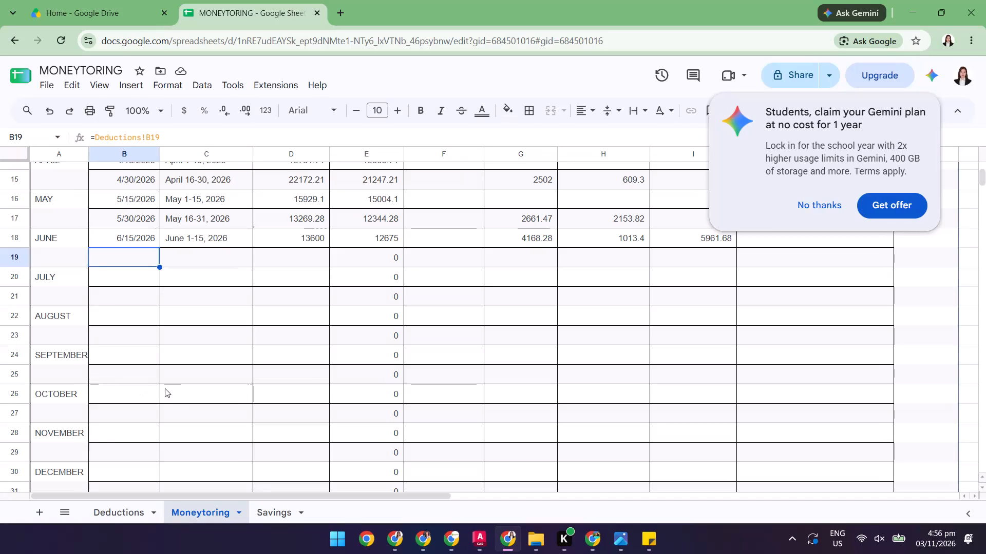
Enter the date 10/31/2026 in cell B27, the second October row of the Moneytoring sheet.
click(123, 395)
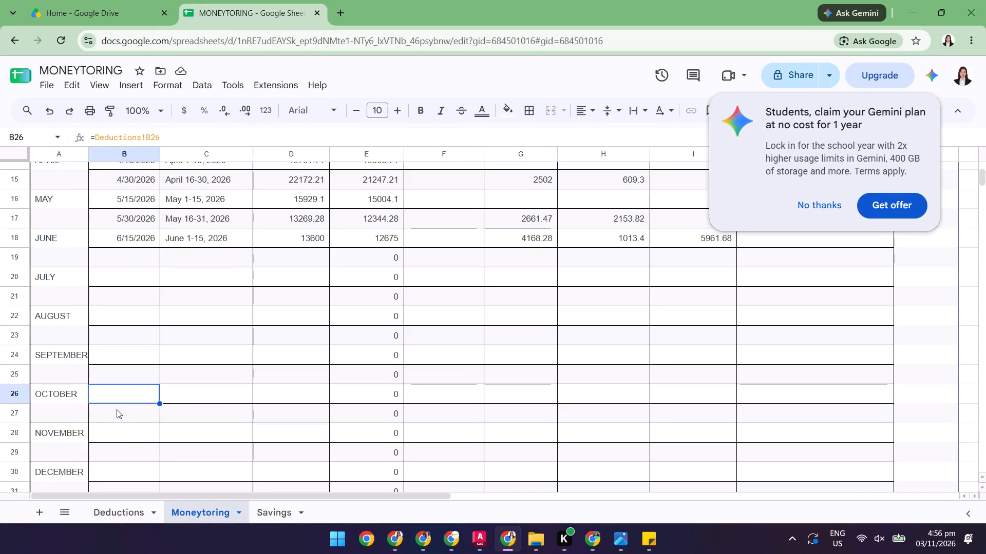
click(117, 409)
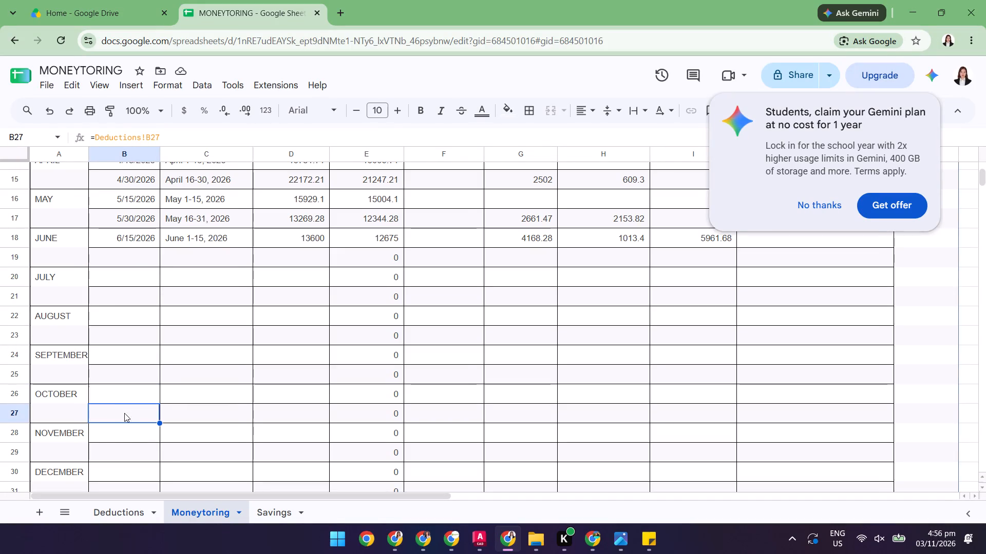
text(10)
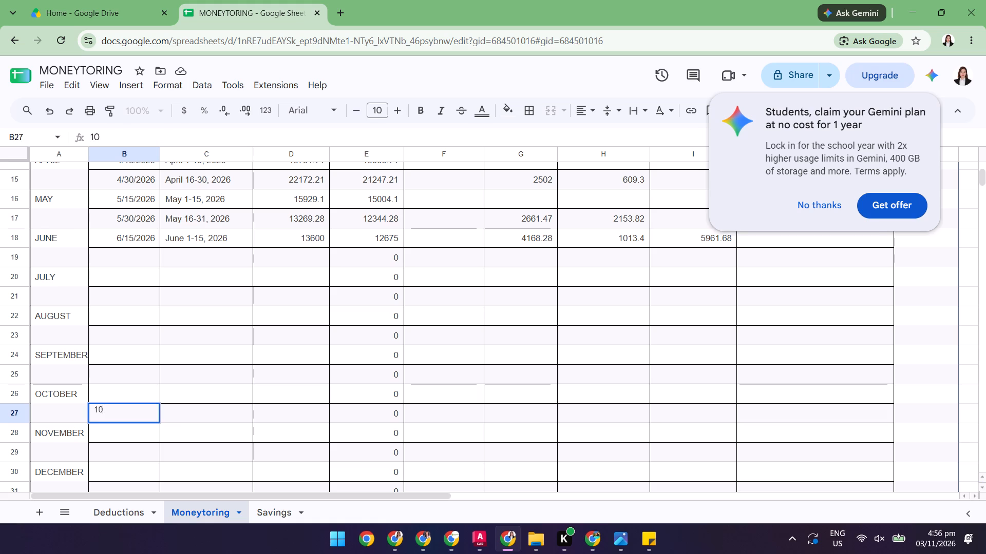
key(slash)
text(31)
key(slash)
text(2026)
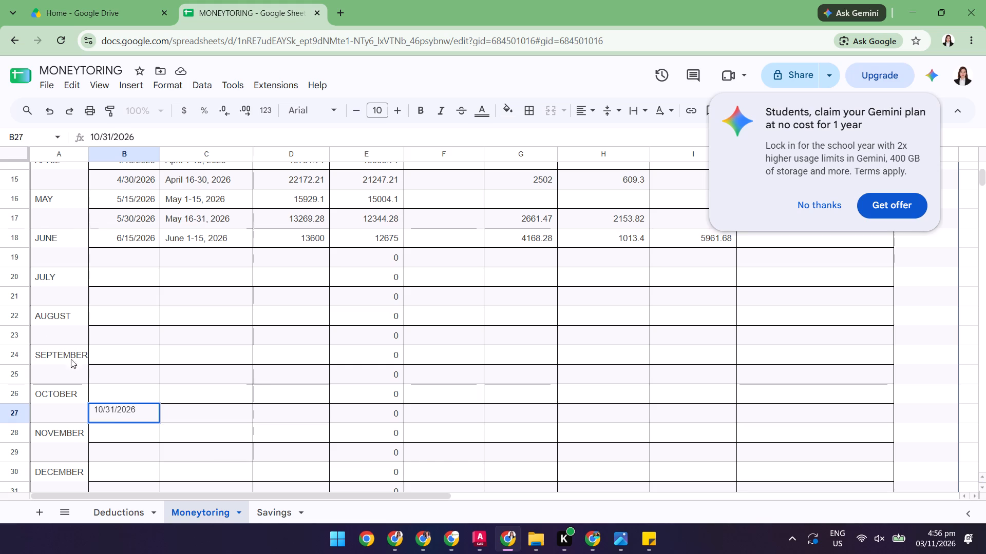
click(130, 391)
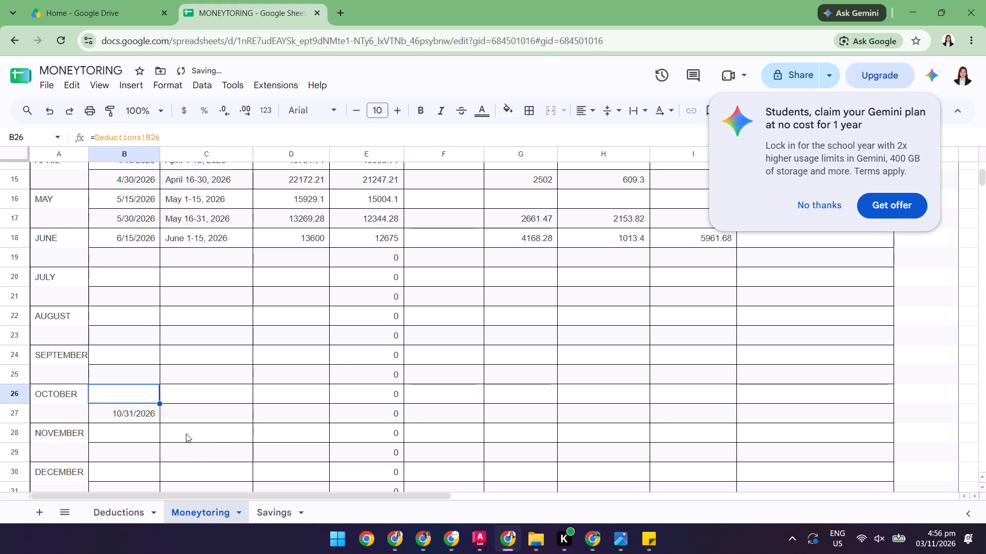
Enter the covered period "October 16-31, 2026" in cell C27.
click(220, 414)
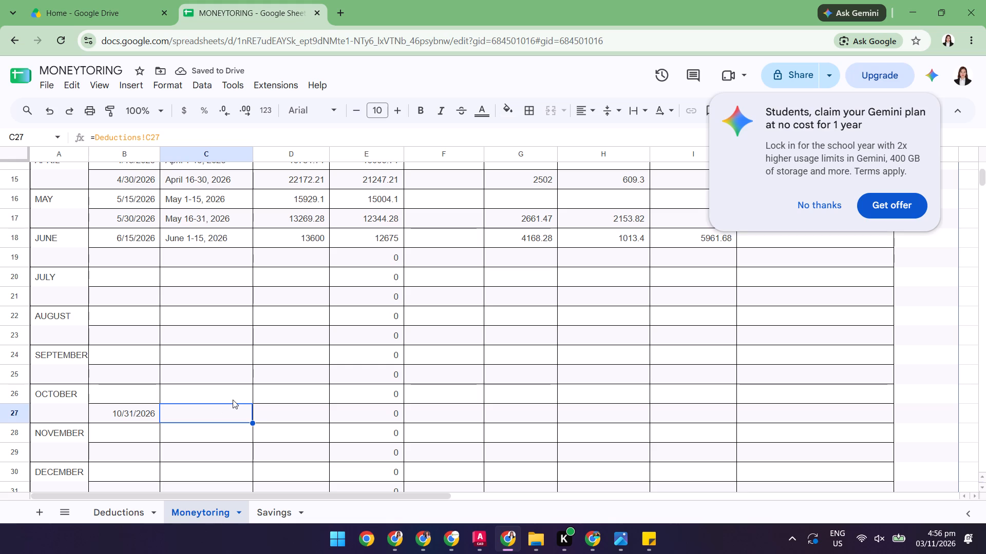
text(oCT)
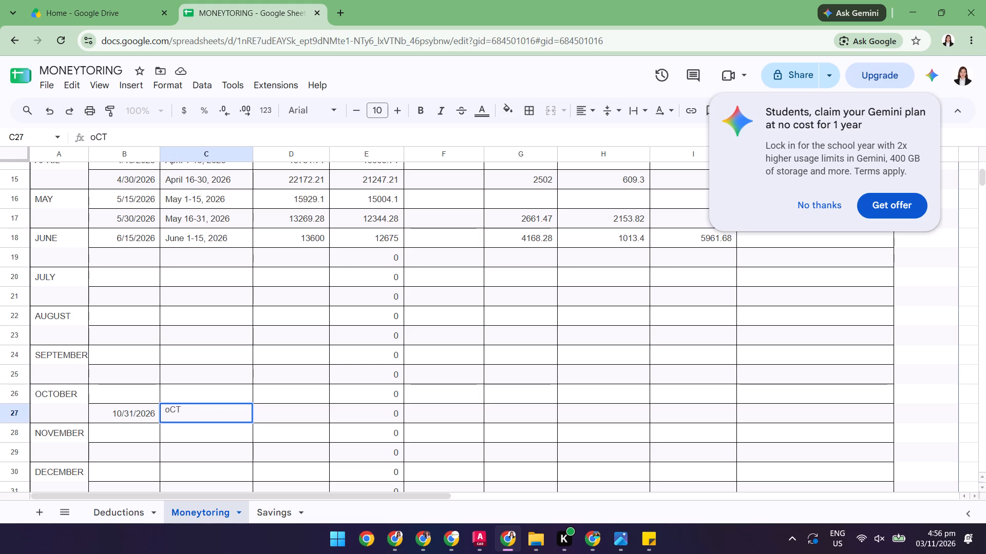
key(BackSpace)
key(BackSpace)
key(BackSpace)
key(BackSpace)
key(shift+o)
key(BackSpace)
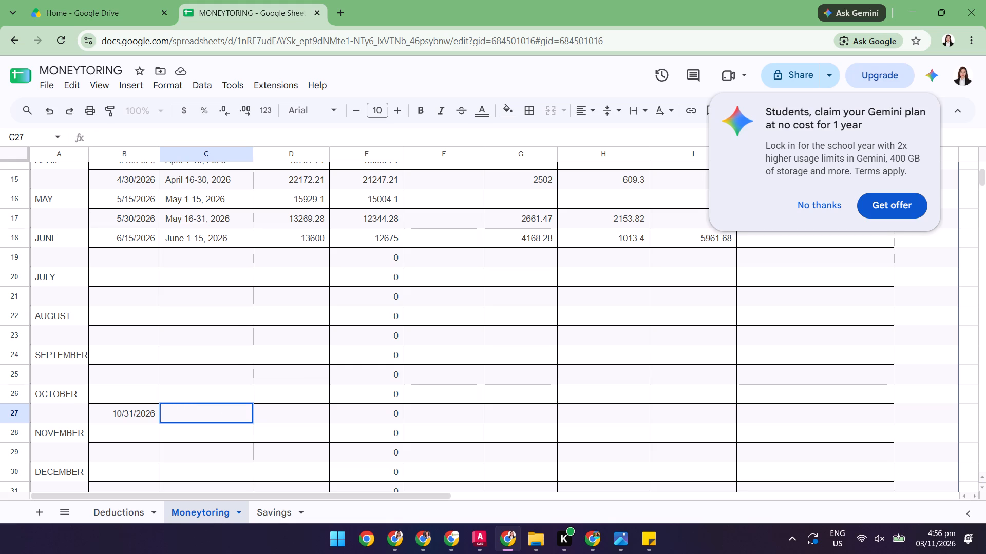
key(o)
text(ct)
key(i)
key(BackSpace)
text(ober)
key(space)
key(1)
text(6-)
text(31)
key(comma)
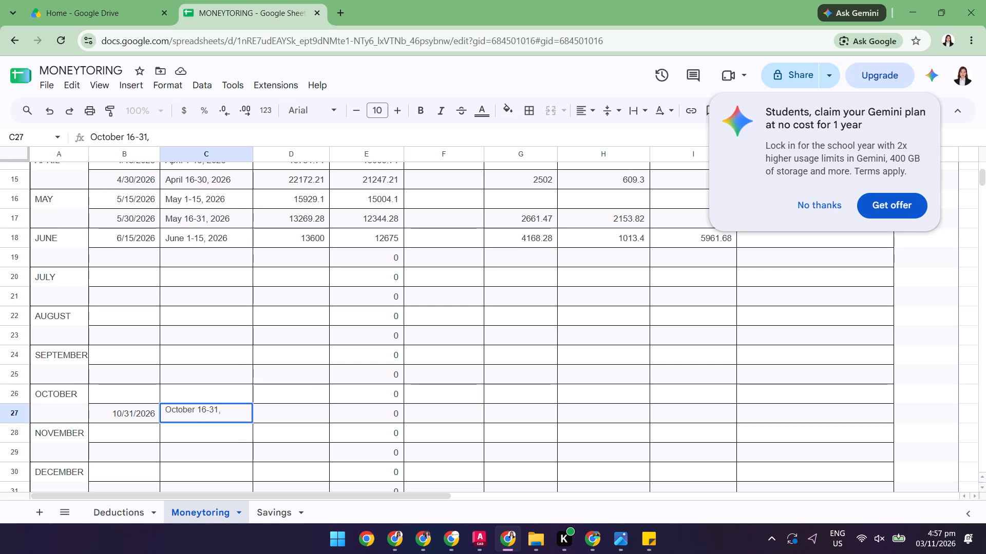
text(202)
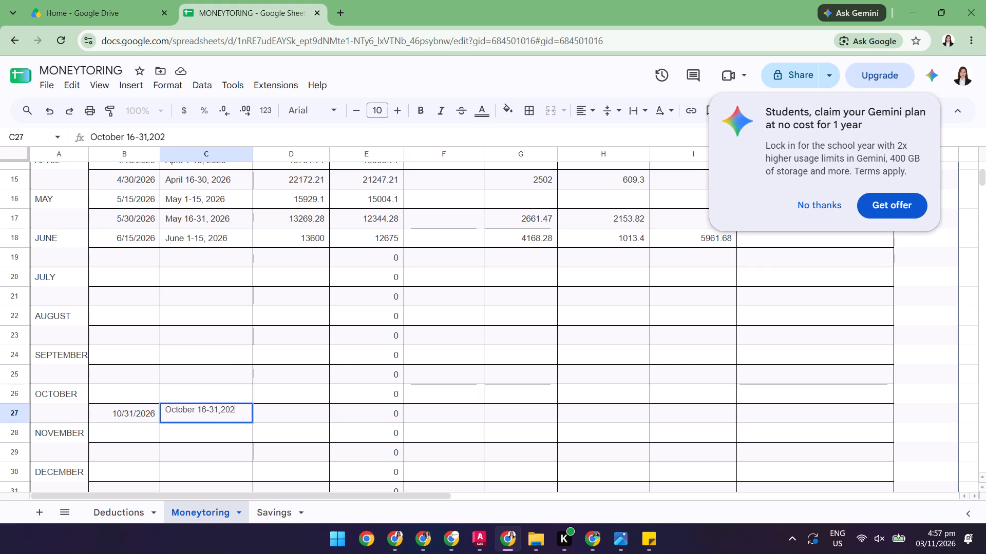
key(6)
click(222, 411)
key(BackSpace)
key(BackSpace)
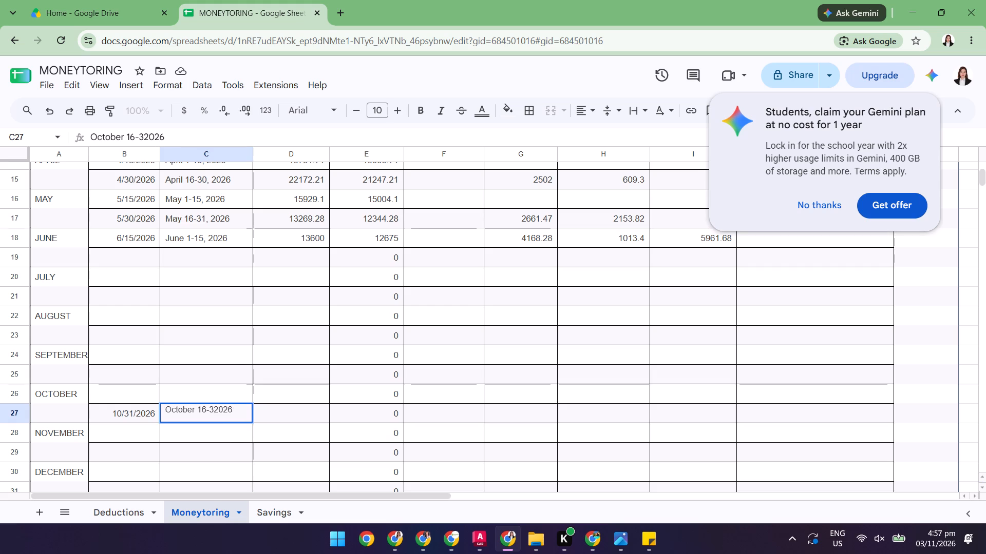
key(1)
text(,)
key(space)
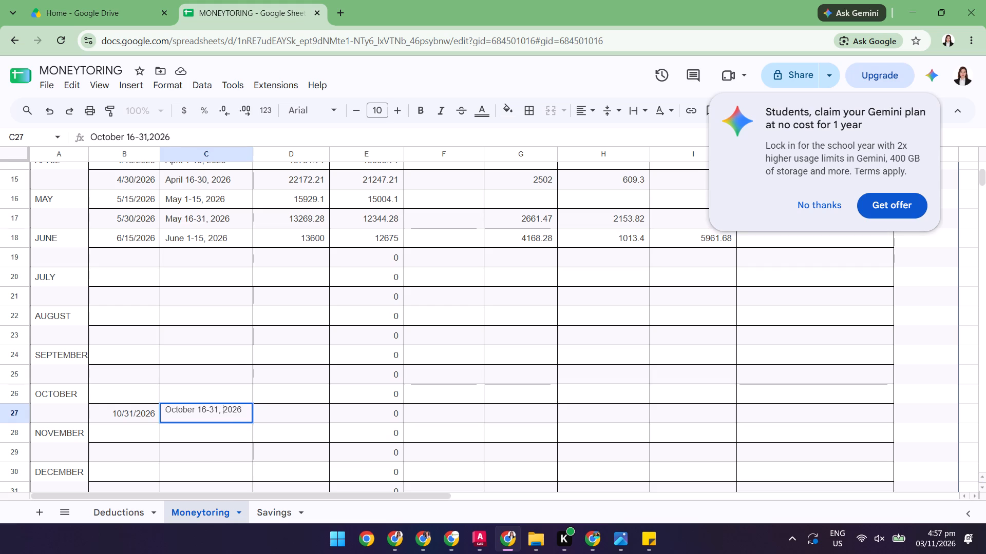
Enter the amount 10928.57 in cell D27 for the October 16-31 period.
click(306, 411)
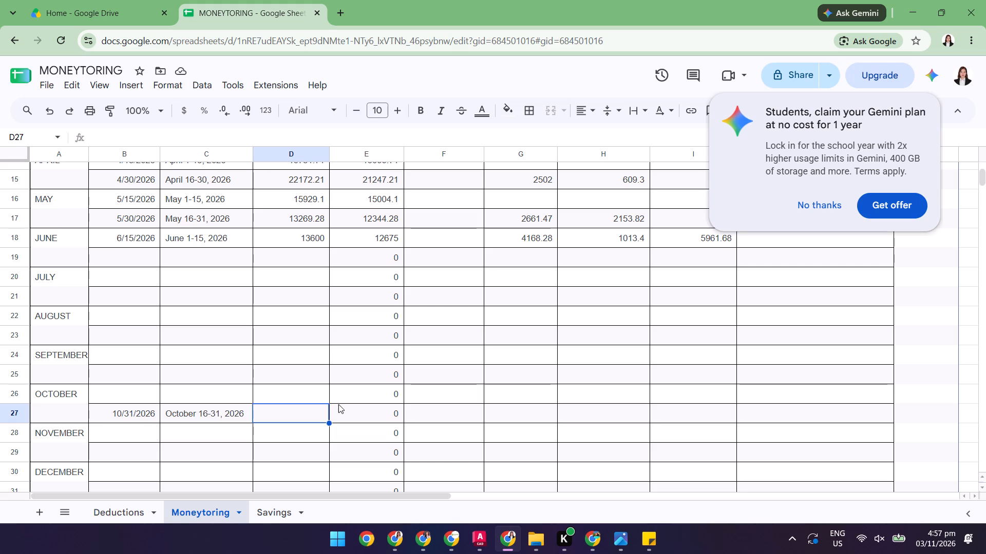
text(10)
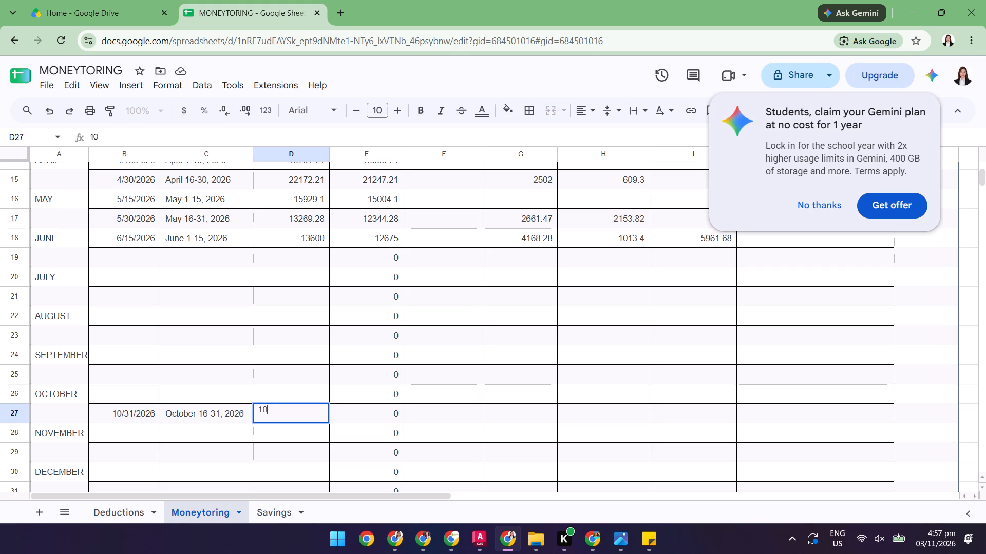
text(928)
text(.57)
key(Return)
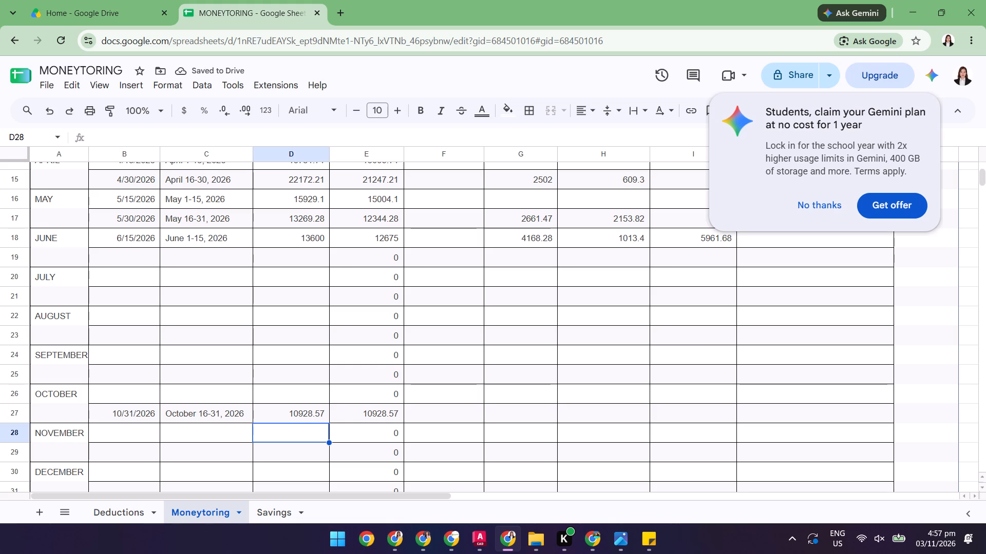
Compare the formulas in cells E18 and E27, and examine the Deductions sheet's rows from June onward.
click(350, 232)
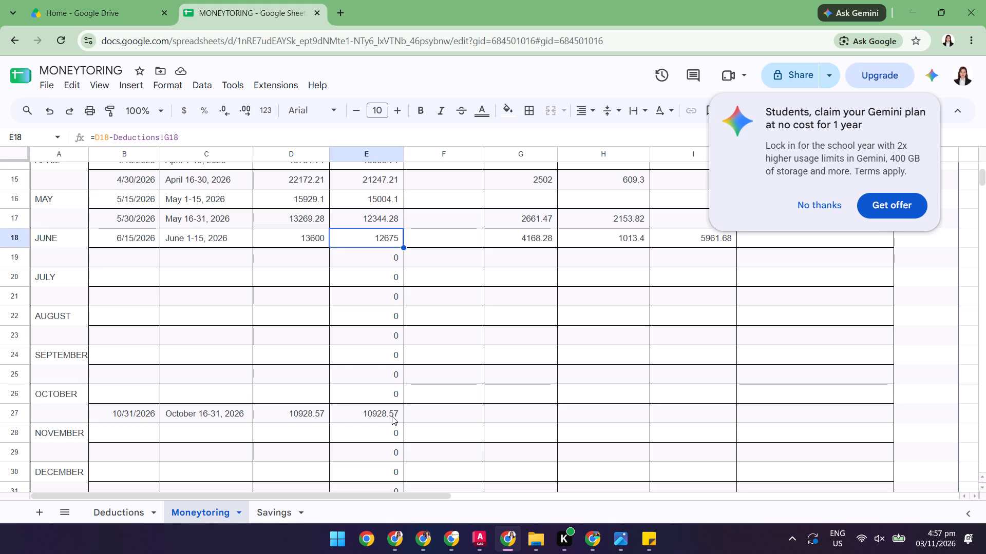
click(385, 412)
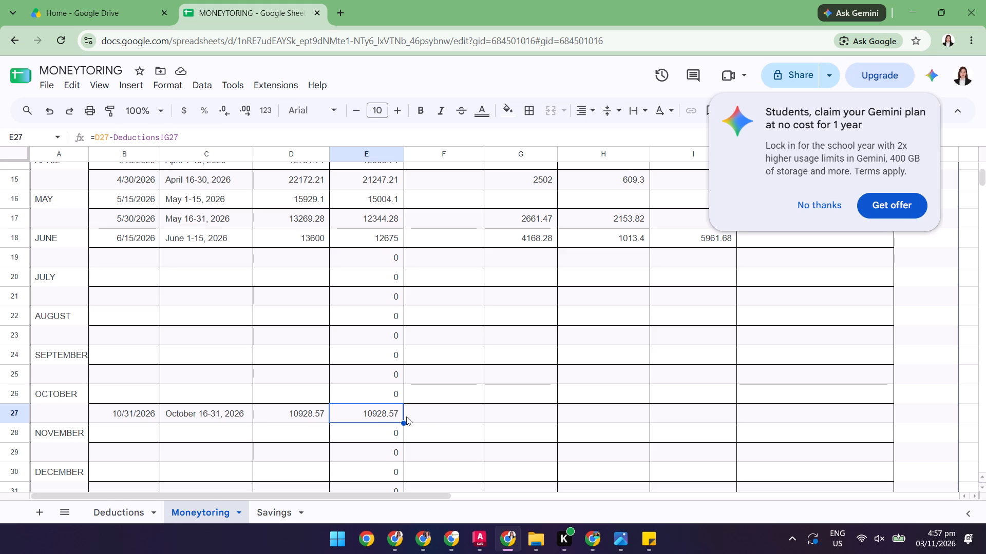
click(99, 512)
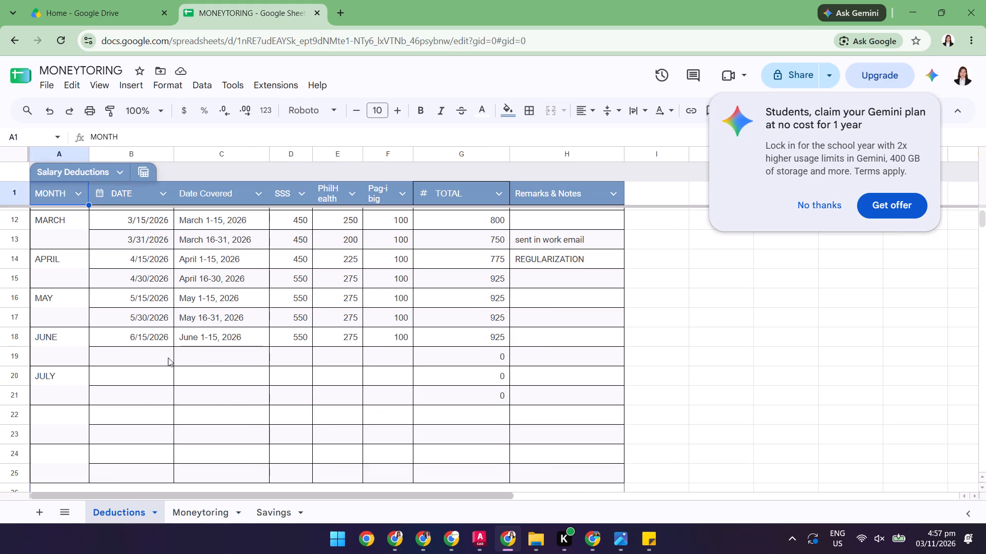
scroll(210, 353, down, 4)
scroll(210, 355, up, 4)
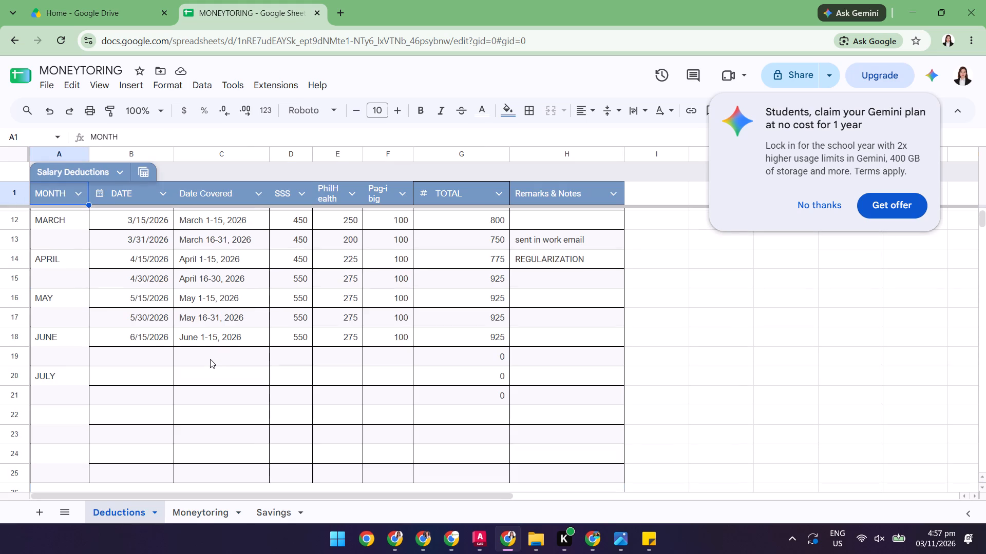
scroll(201, 355, down, 2)
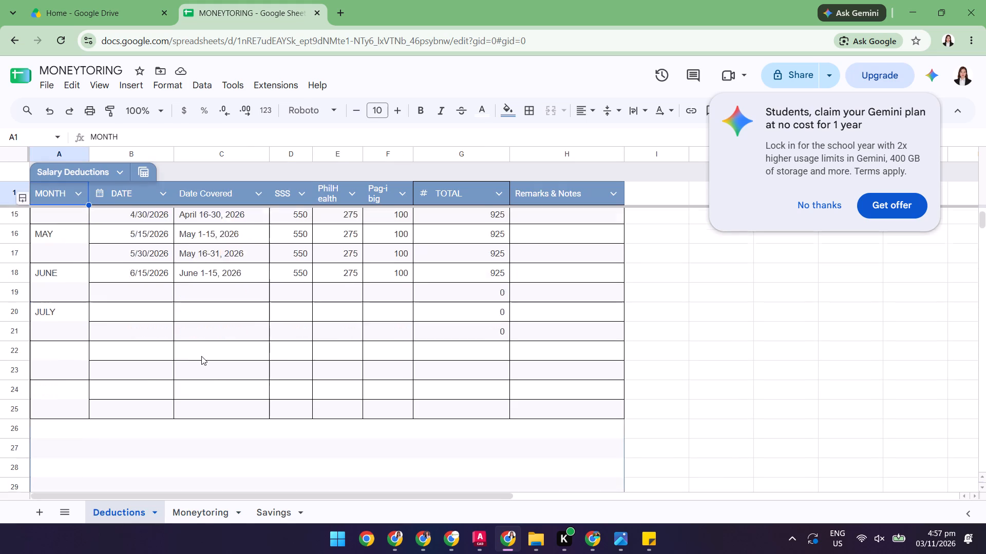
scroll(201, 356, down, 1)
scroll(201, 358, up, 3)
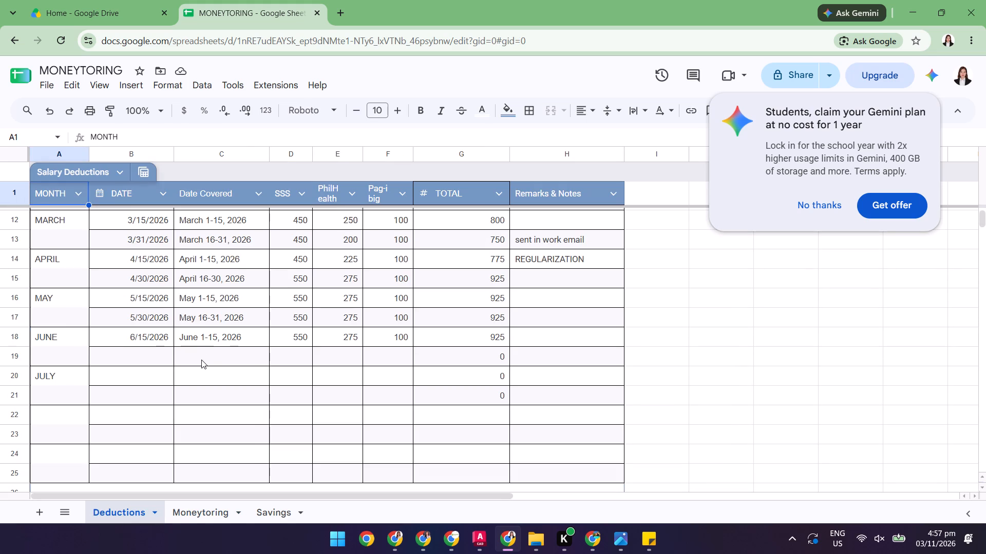
scroll(201, 363, down, 2)
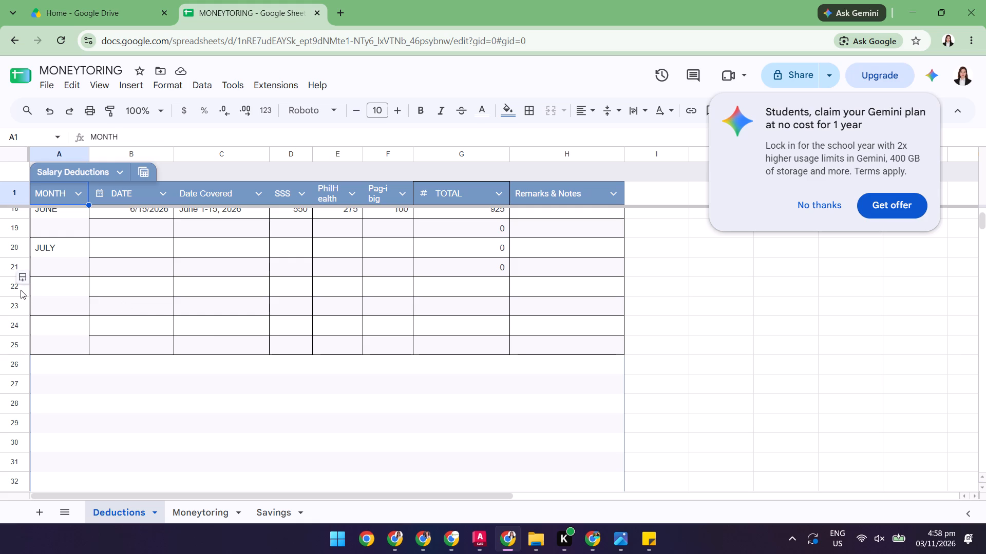
Insert four rows above row 22 in the Deductions sheet, below the July rows.
drag(15, 285, 27, 362)
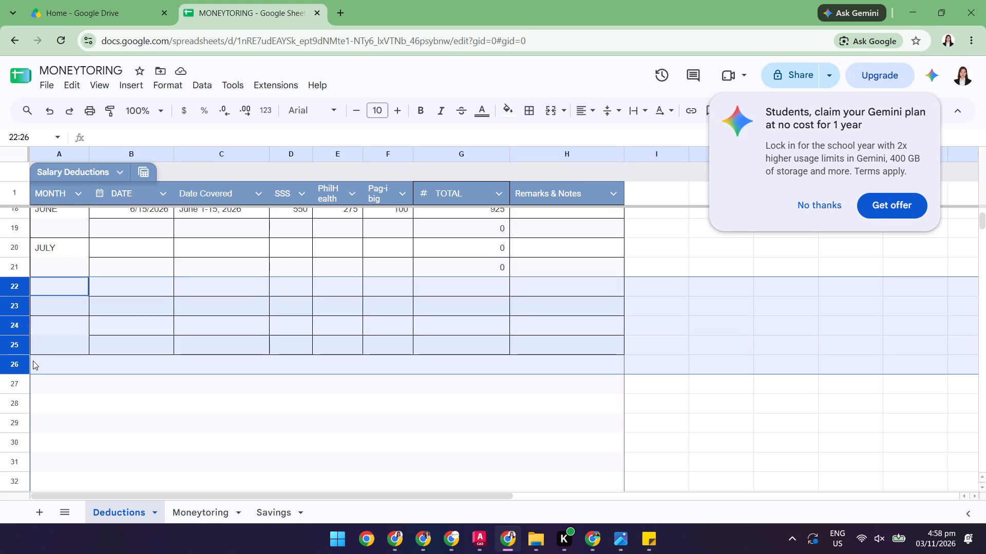
click(5, 261)
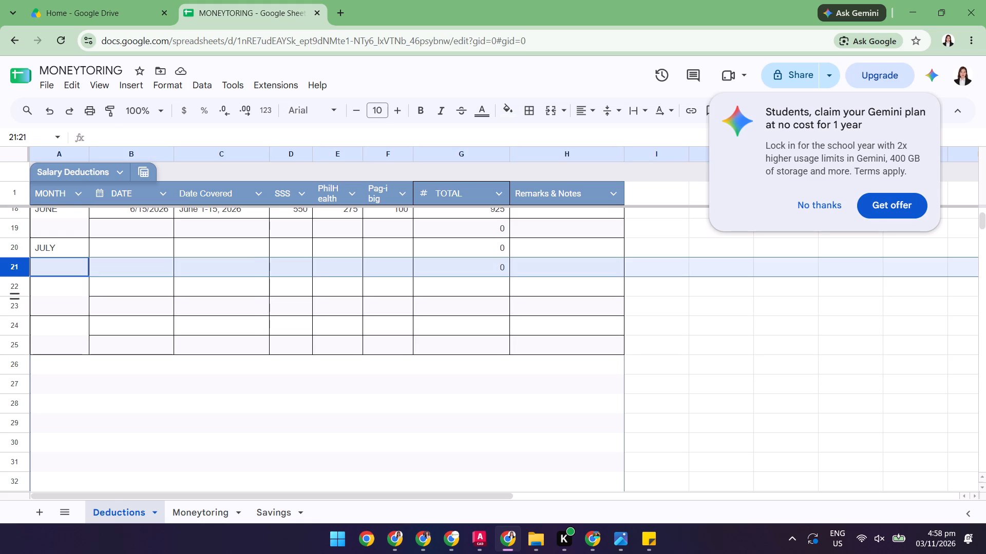
drag(16, 287, 27, 344)
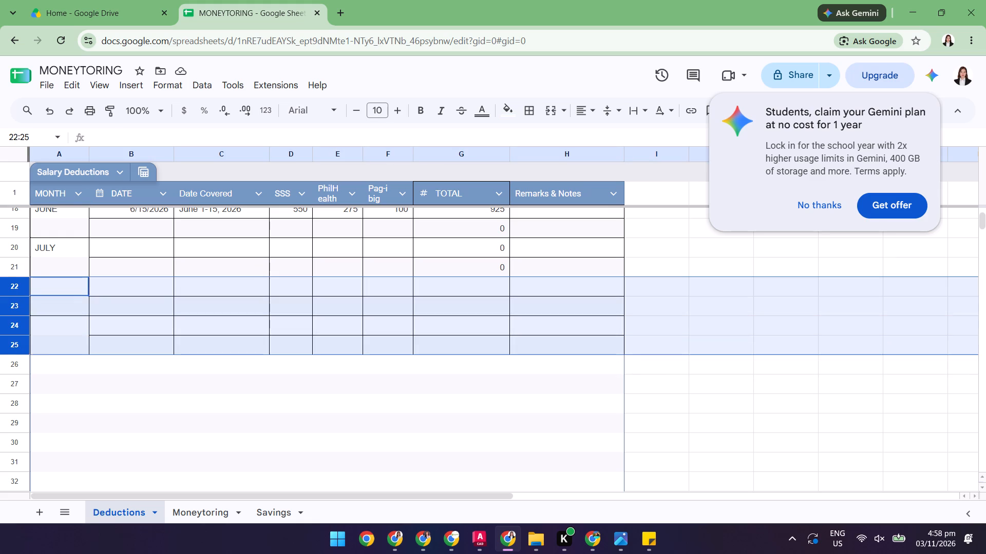
right_click(66, 324)
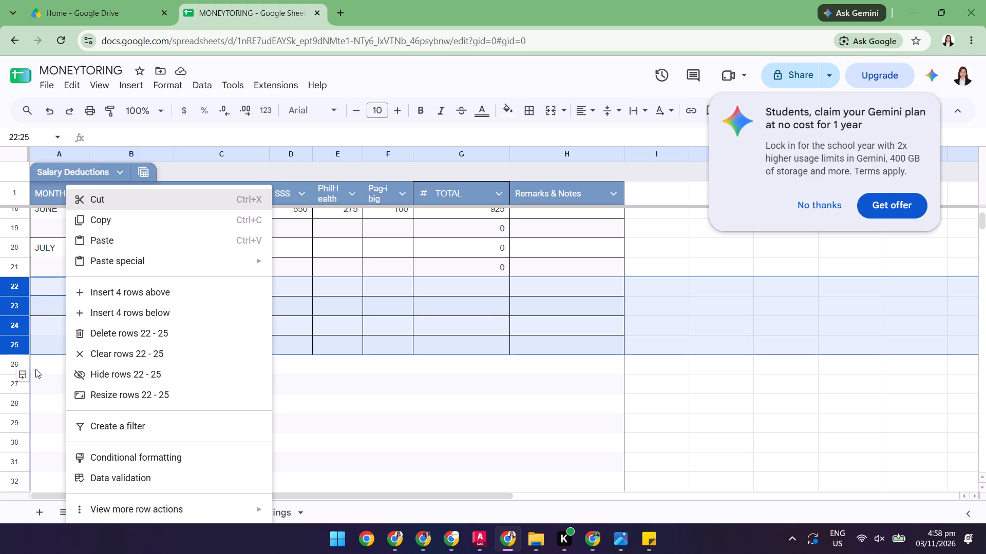
click(111, 293)
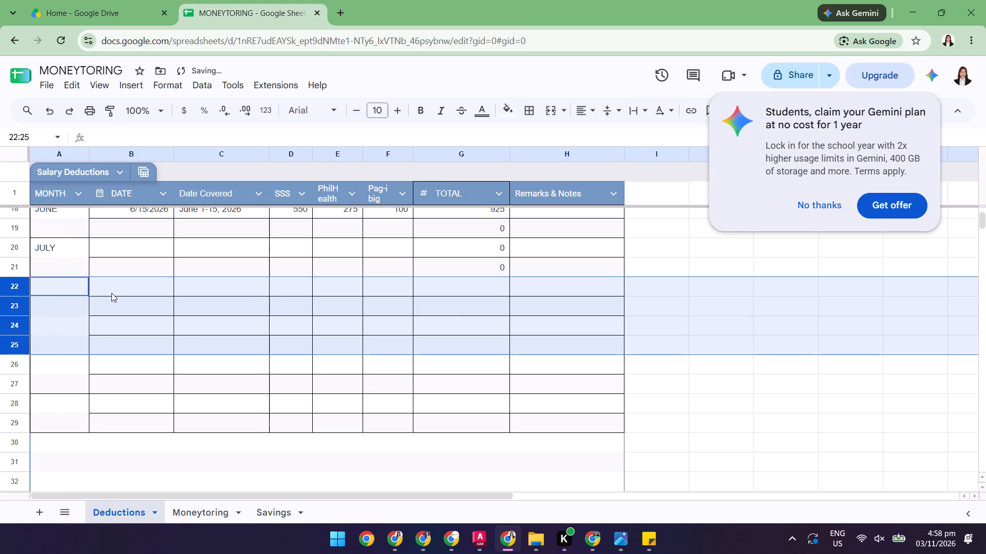
click(704, 452)
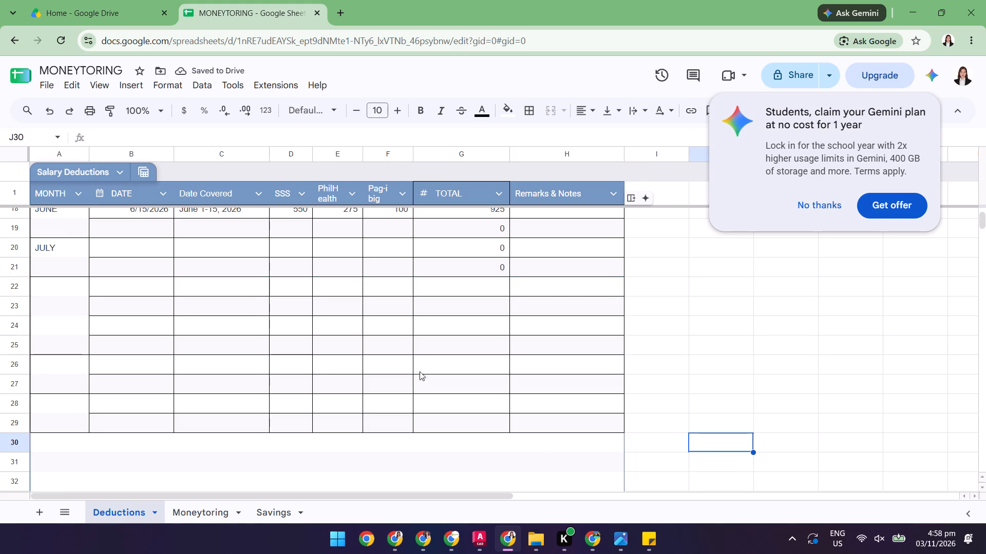
Apply a bottom border to range A22:H23 in the Deductions sheet.
drag(56, 286, 466, 303)
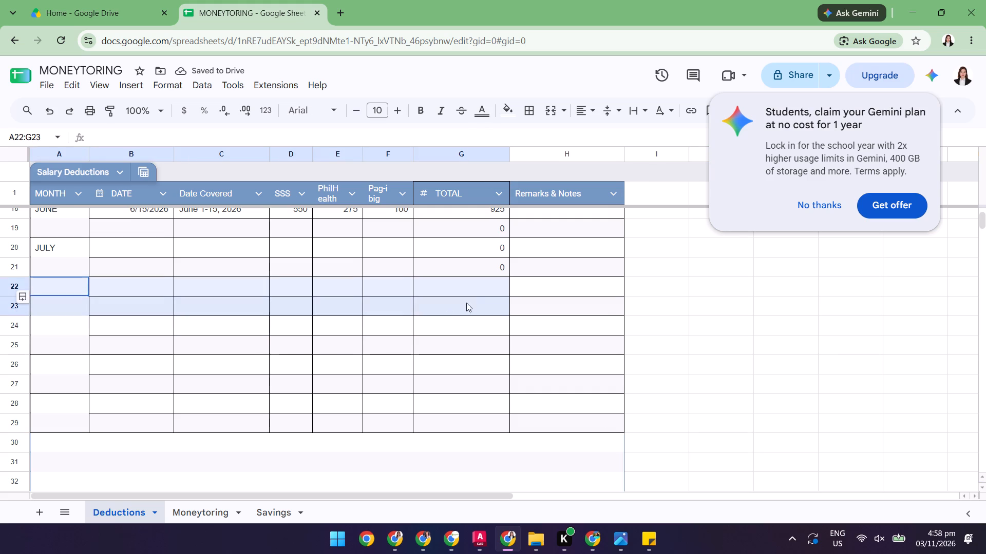
drag(466, 303, 571, 303)
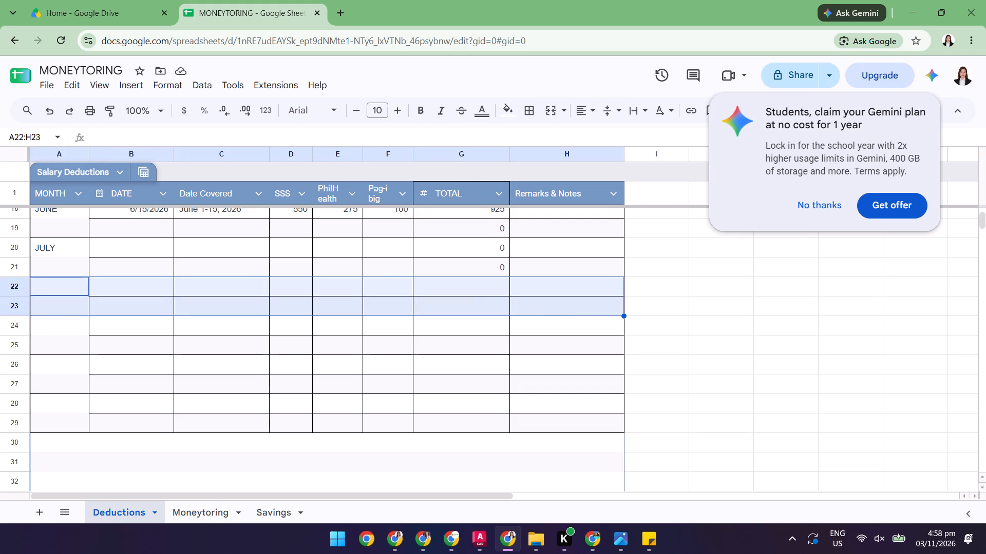
click(530, 110)
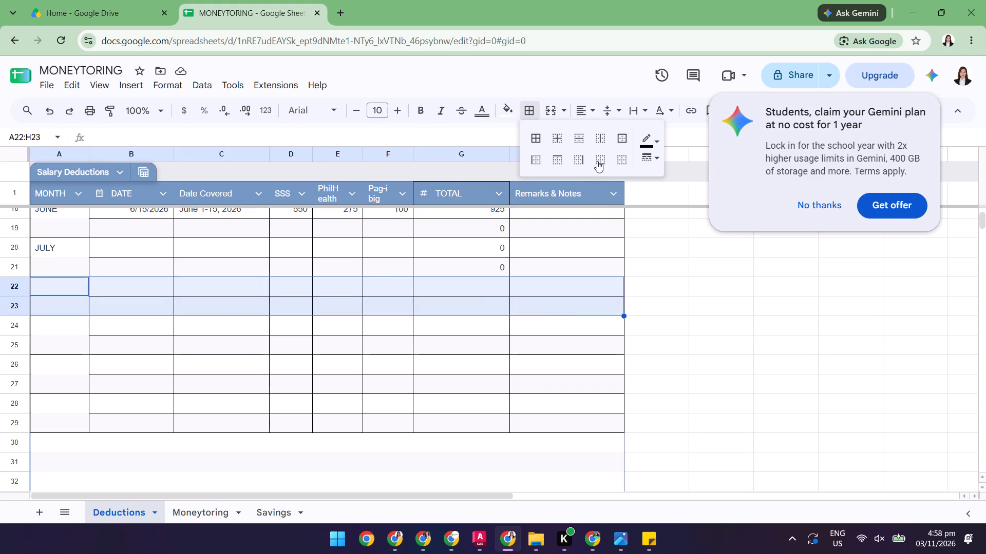
click(597, 162)
click(711, 334)
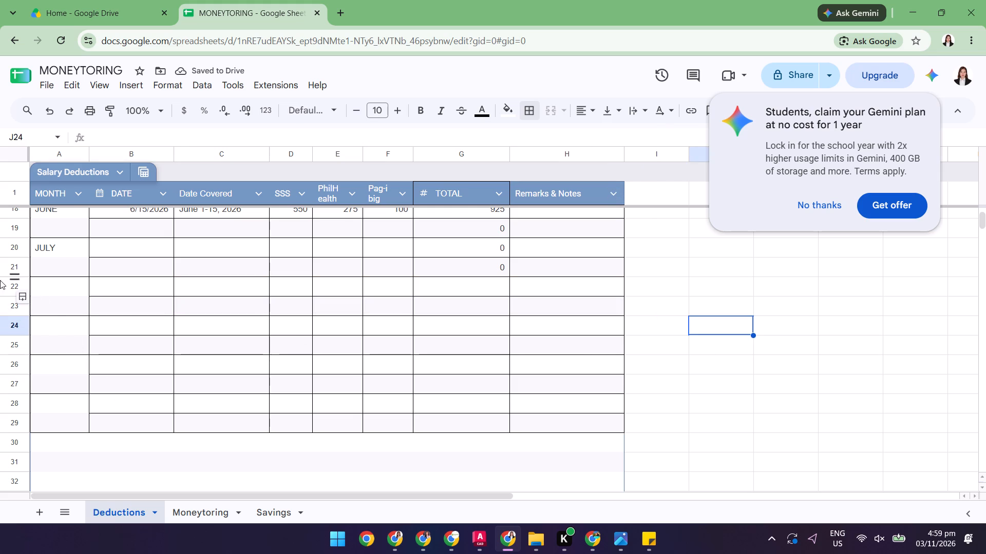
Insert eight more rows above row 22 of the Deductions sheet, using rows 22 to 29 as the selection.
drag(9, 285, 9, 421)
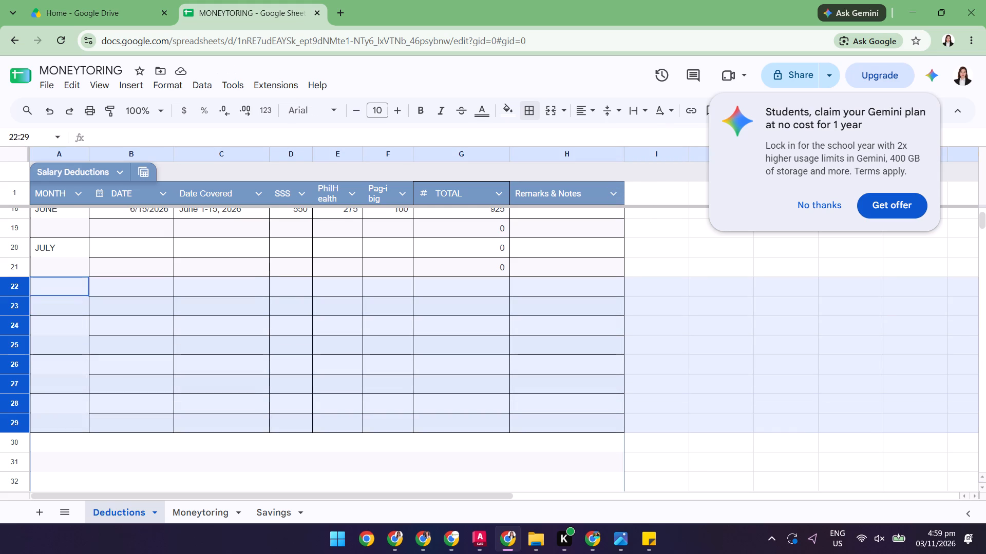
drag(9, 421, 9, 422)
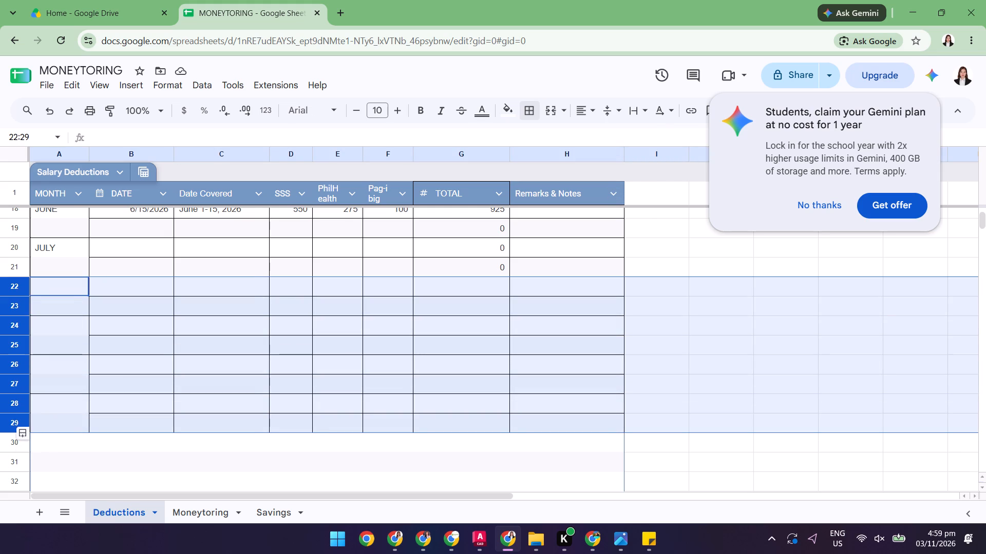
right_click(53, 424)
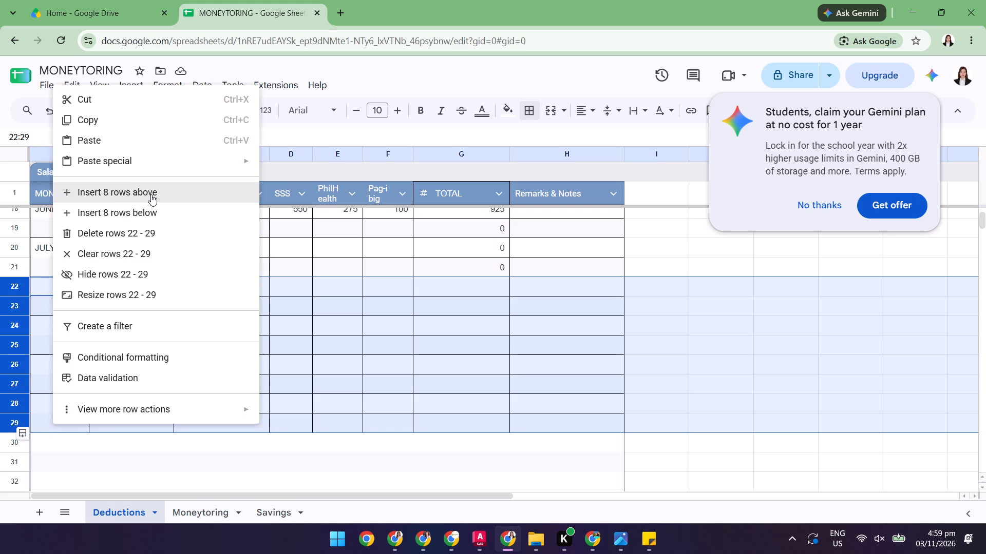
click(151, 194)
click(169, 346)
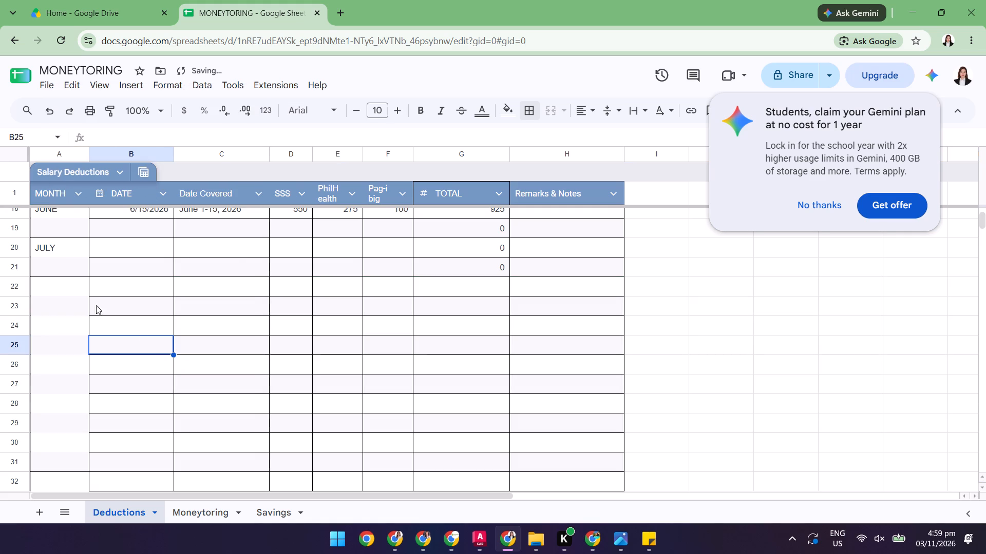
scroll(138, 338, down, 2)
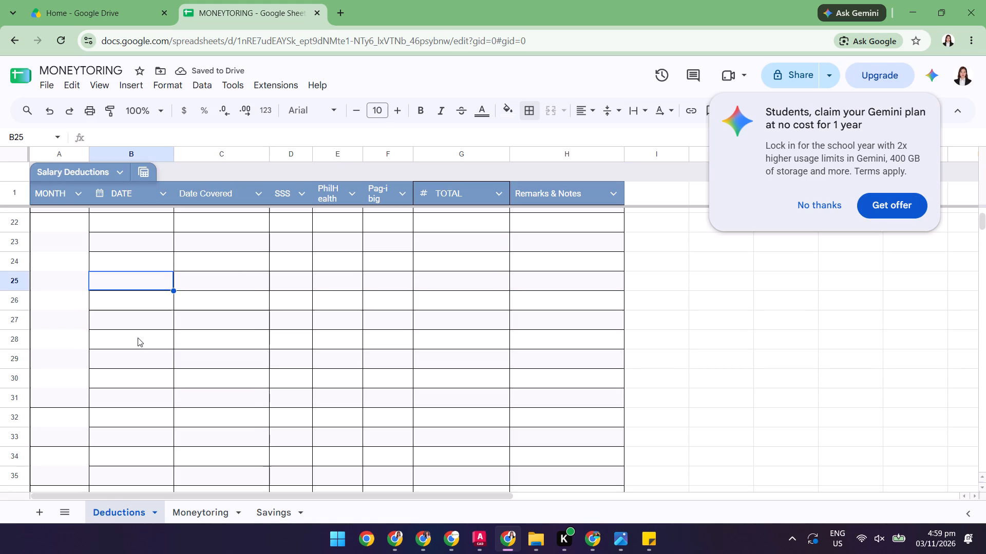
scroll(138, 338, down, 1)
scroll(137, 338, up, 3)
Add a bottom border under the two rows following July, across range A22:H23.
drag(62, 278, 64, 280)
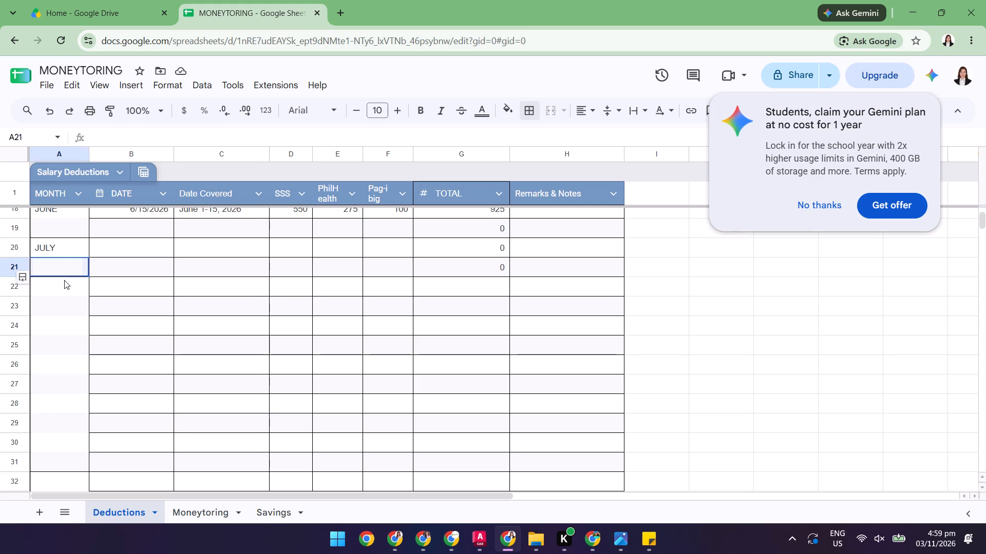
drag(64, 280, 393, 309)
click(338, 333)
drag(49, 288, 51, 289)
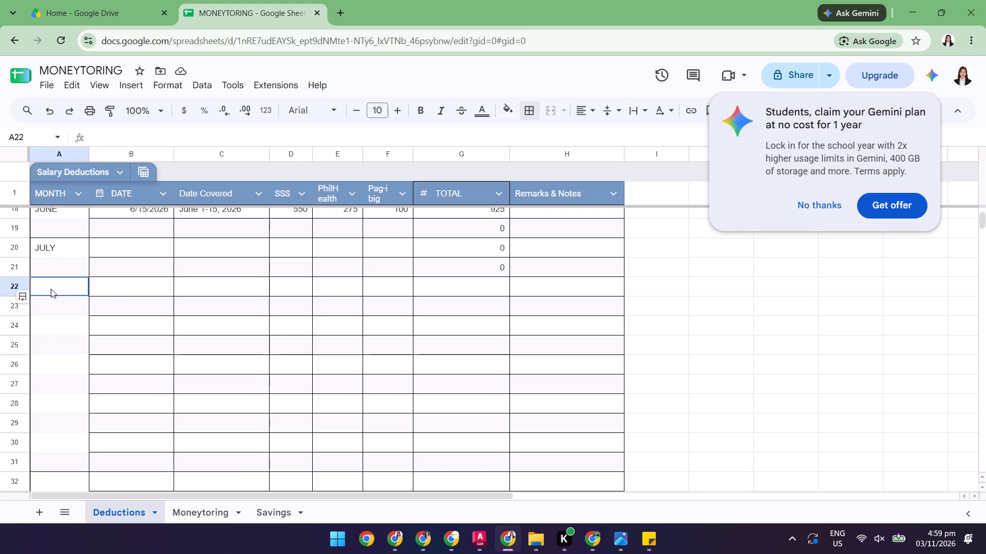
drag(51, 289, 556, 301)
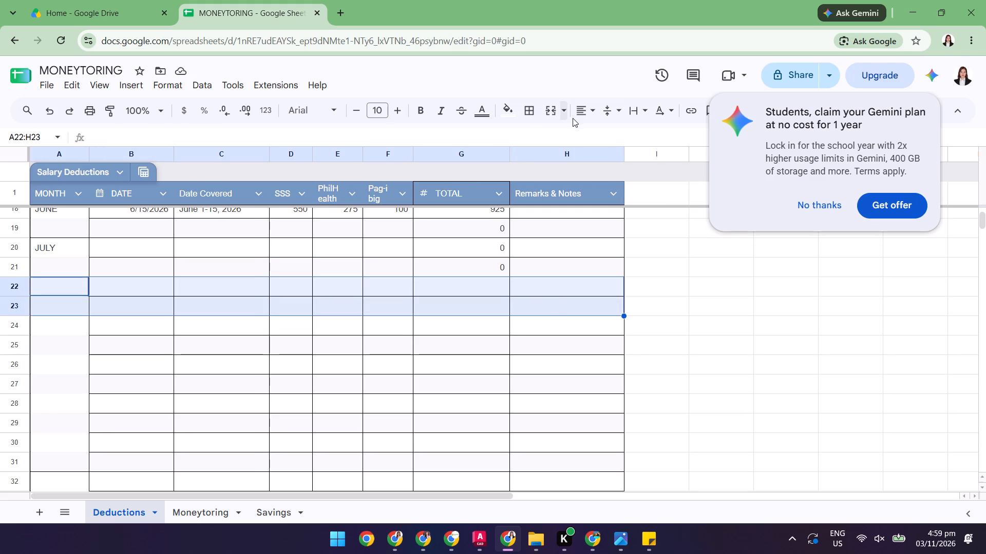
click(535, 111)
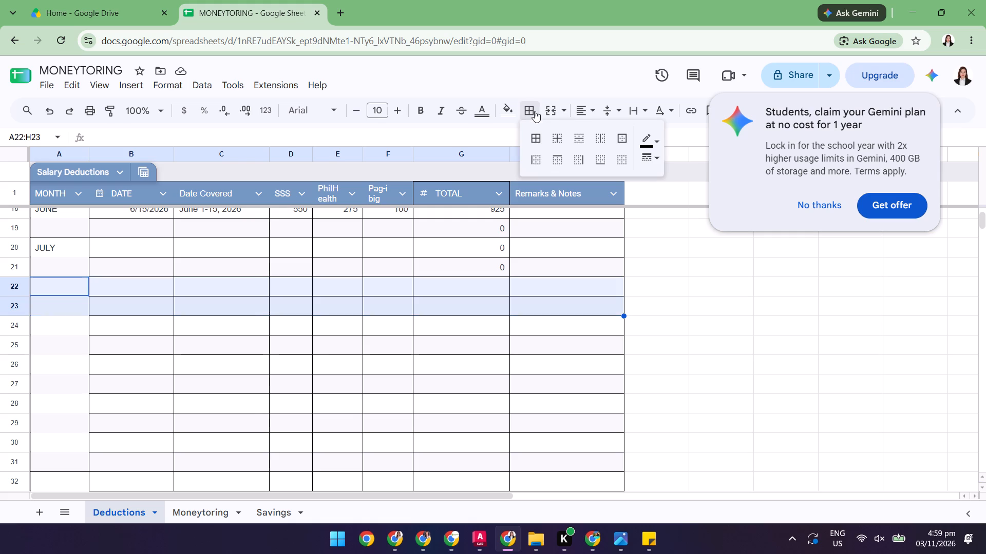
click(598, 159)
click(426, 408)
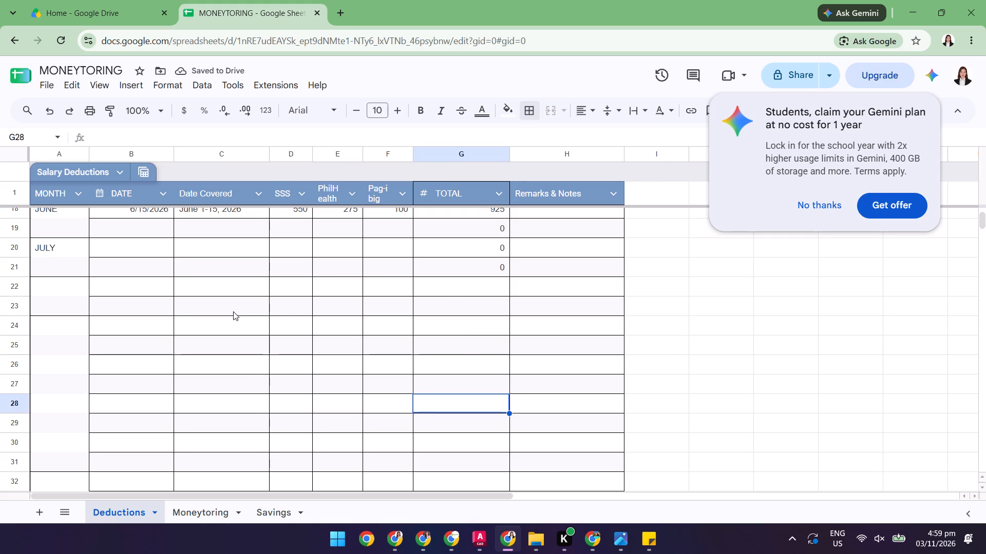
Examine the blank cells in rows 22 and 23 and the TOTAL formulas in cells G21 and G19.
click(296, 310)
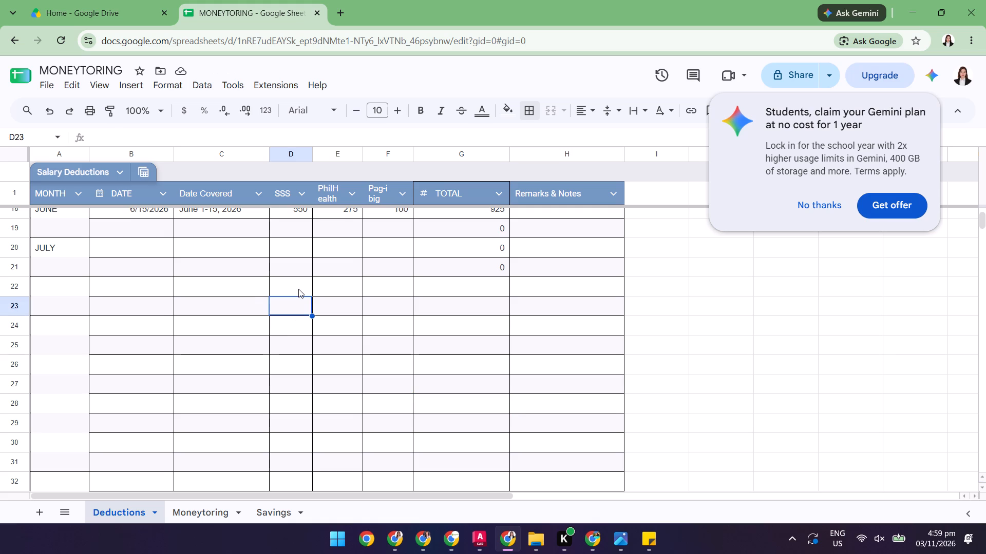
click(298, 289)
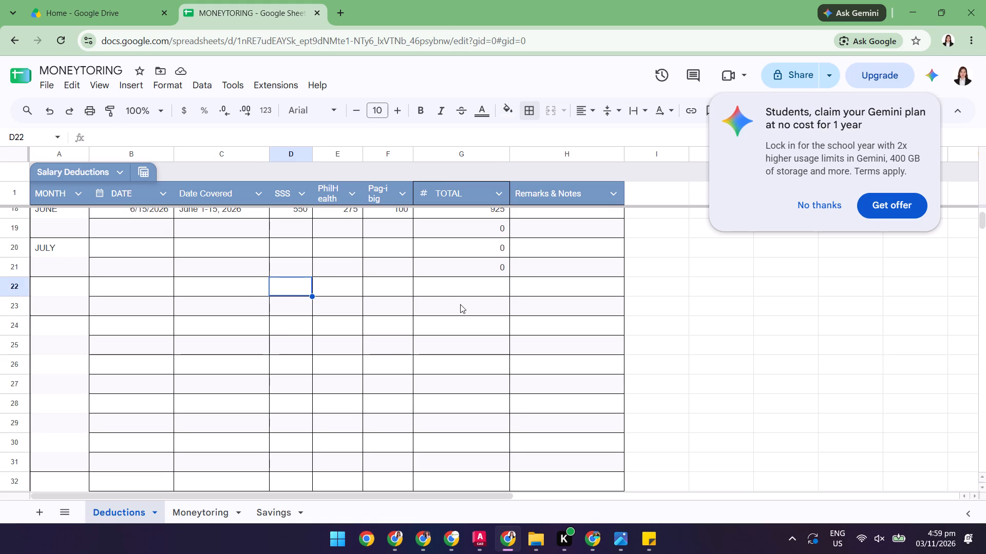
click(460, 304)
click(466, 279)
click(471, 268)
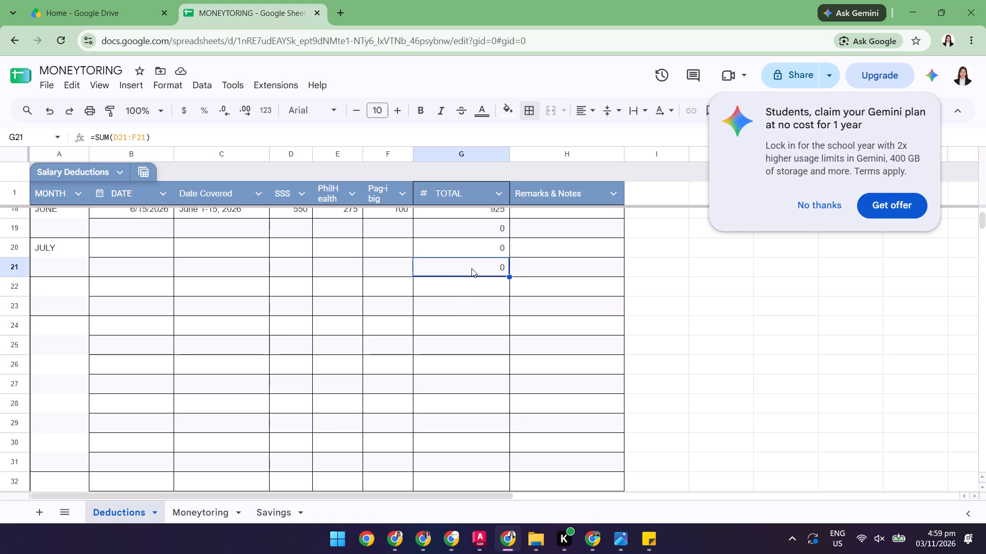
click(471, 229)
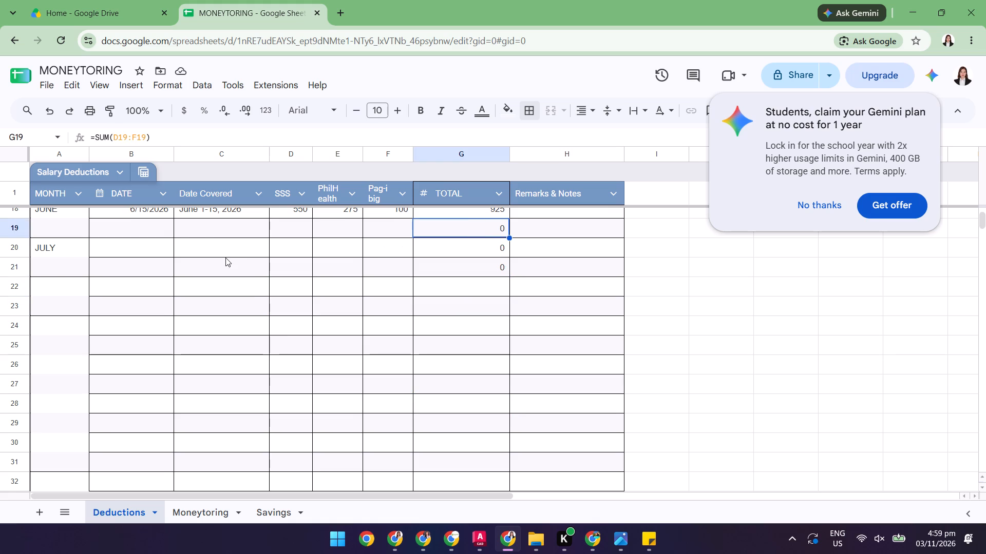
scroll(225, 258, up, 1)
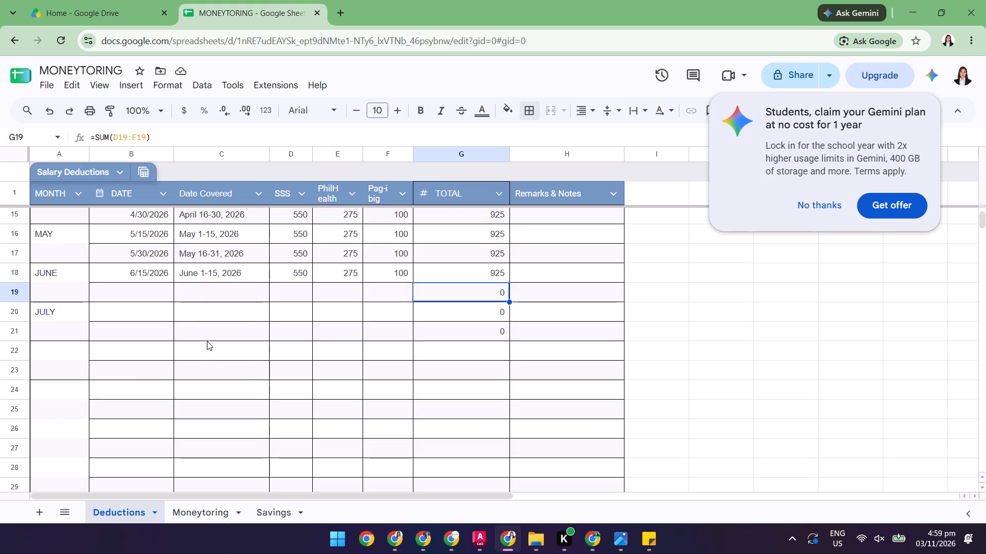
Link cell A22 of the Deductions sheet to the AUGUST cell with the formula =Moneytoring!A22.
click(63, 349)
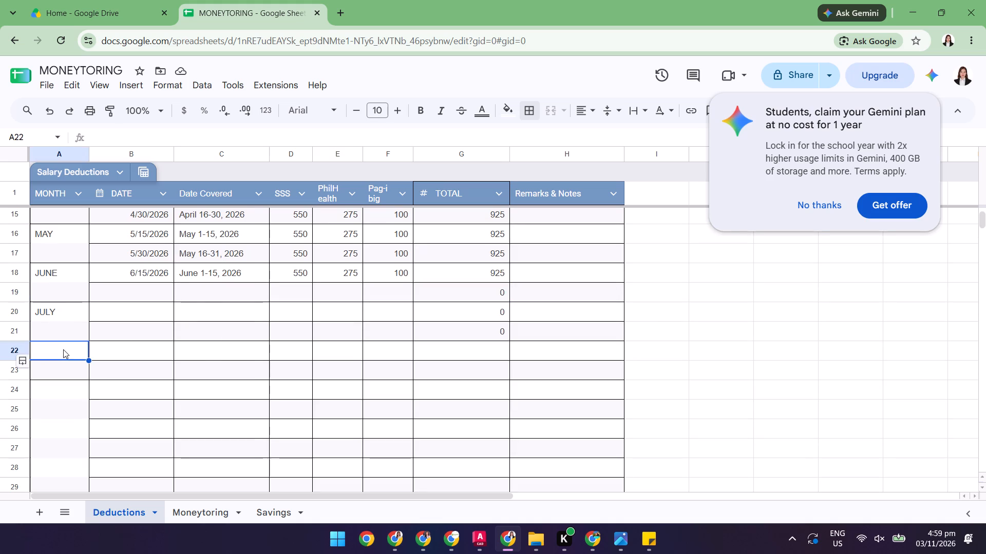
key(minus)
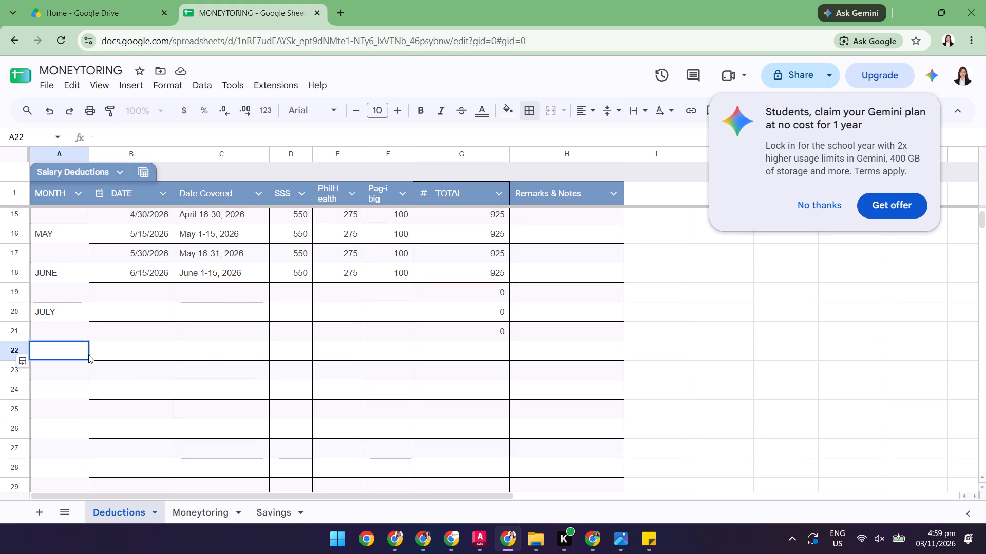
key(BackSpace)
key(equal)
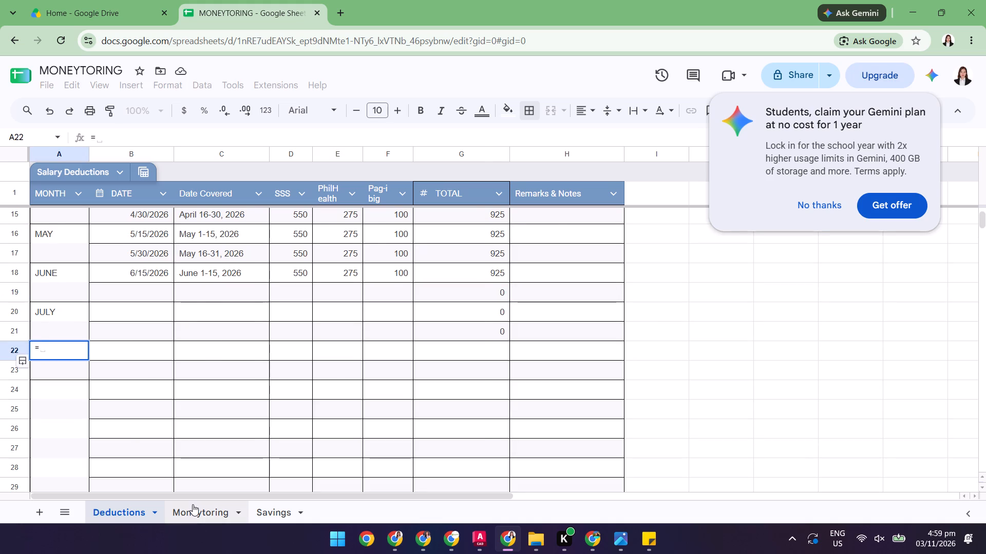
click(194, 505)
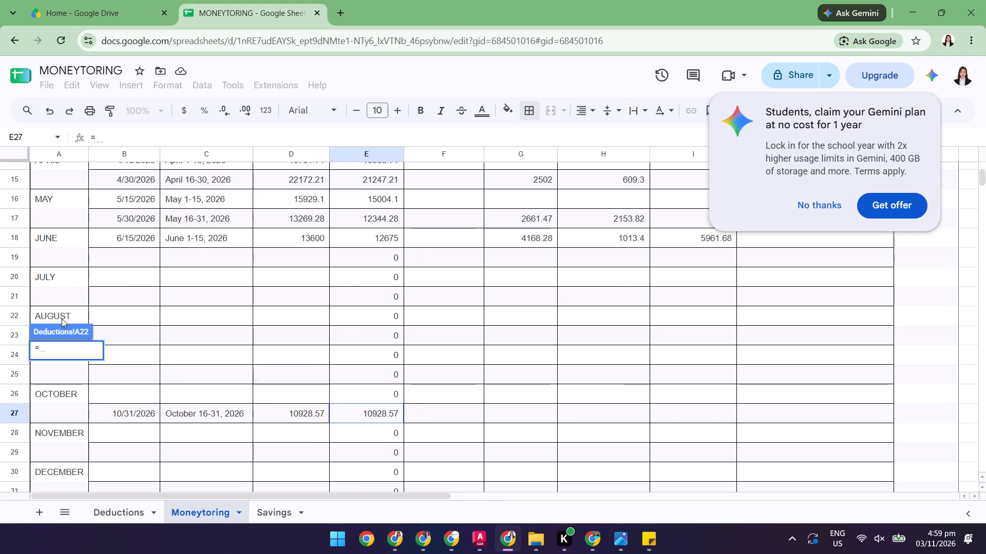
click(61, 313)
key(Return)
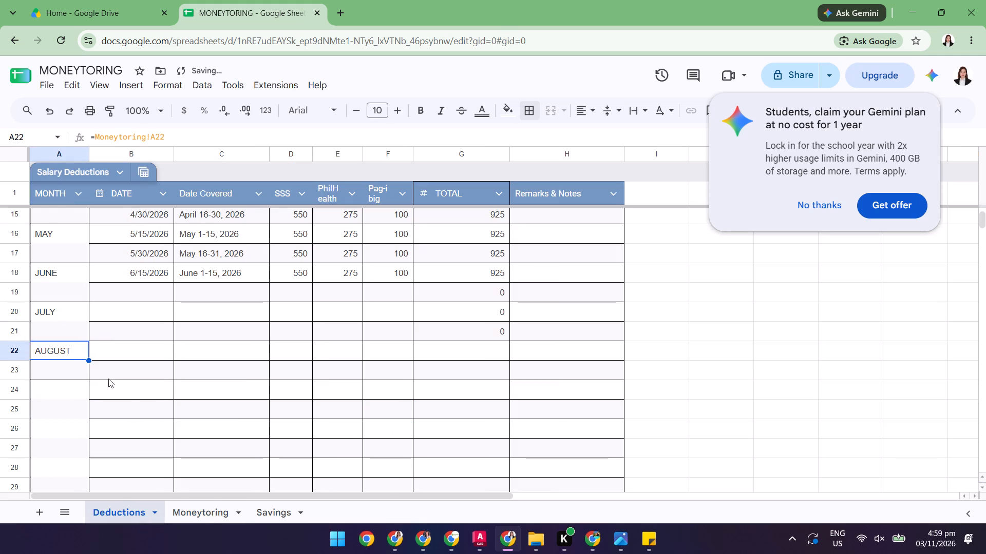
Add a bottom border under the two rows following August, across range A24:H25.
scroll(108, 379, down, 2)
scroll(61, 301, up, 1)
click(81, 357)
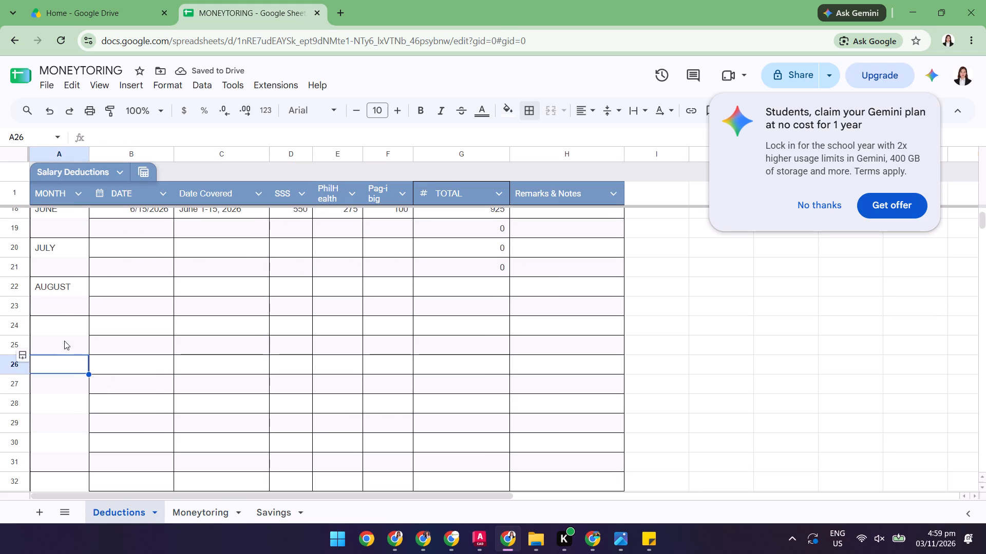
drag(65, 323, 74, 327)
drag(68, 325, 297, 375)
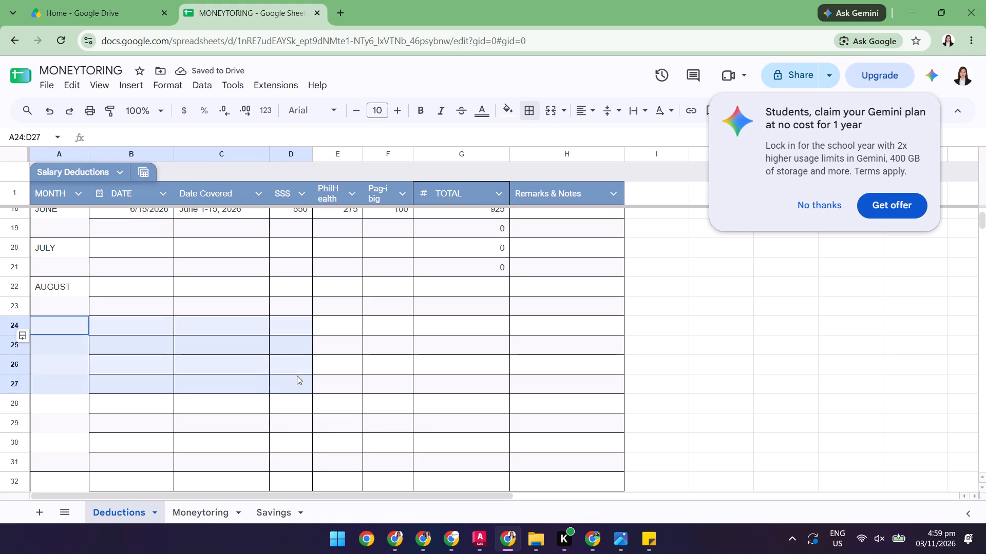
drag(297, 375, 547, 344)
click(534, 111)
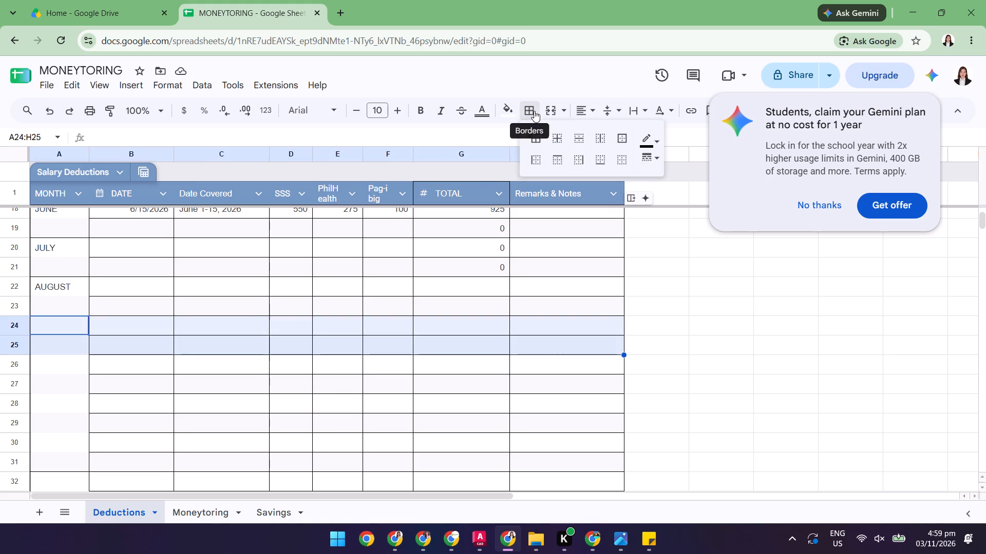
click(600, 159)
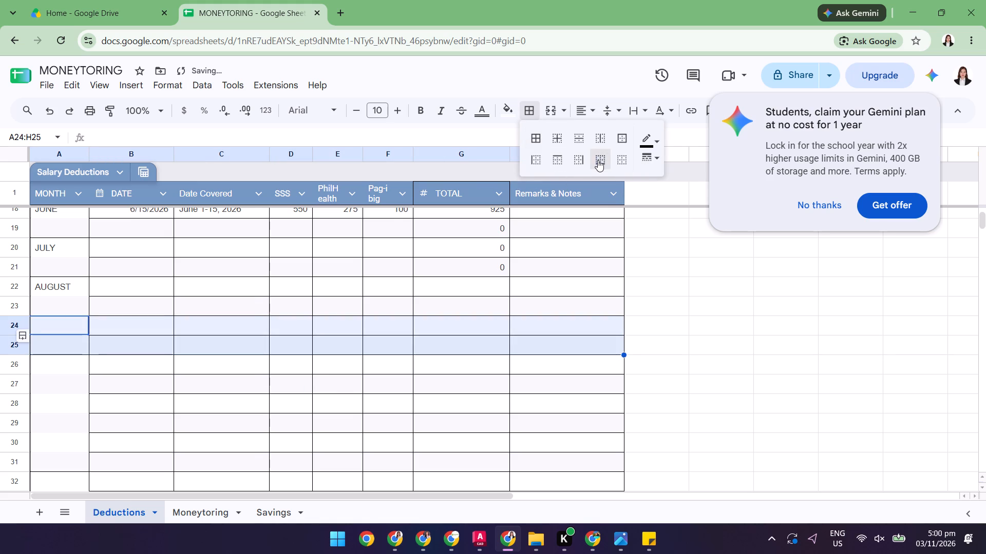
Add a bottom border under the third blank month block of the Deductions sheet, across range A26:H27.
click(694, 396)
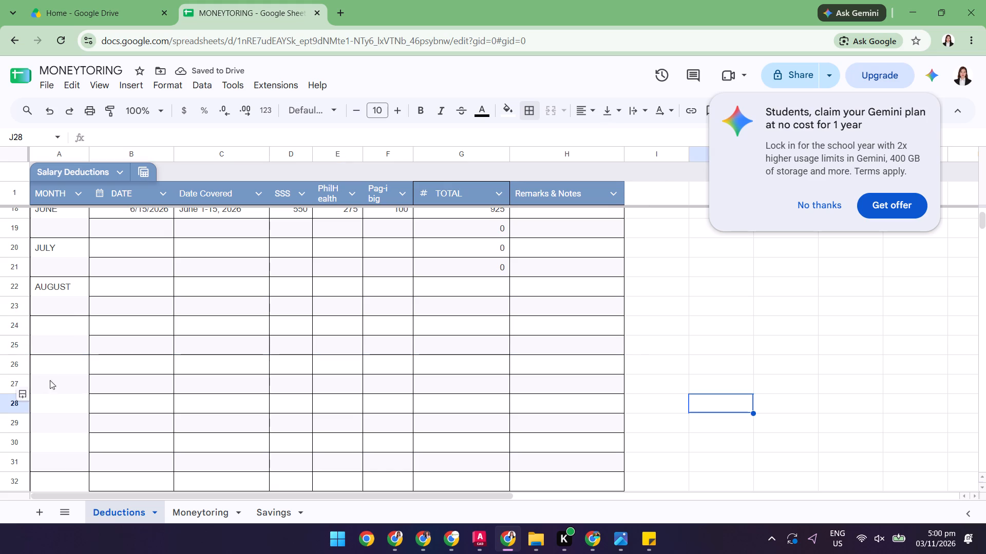
drag(62, 359, 584, 375)
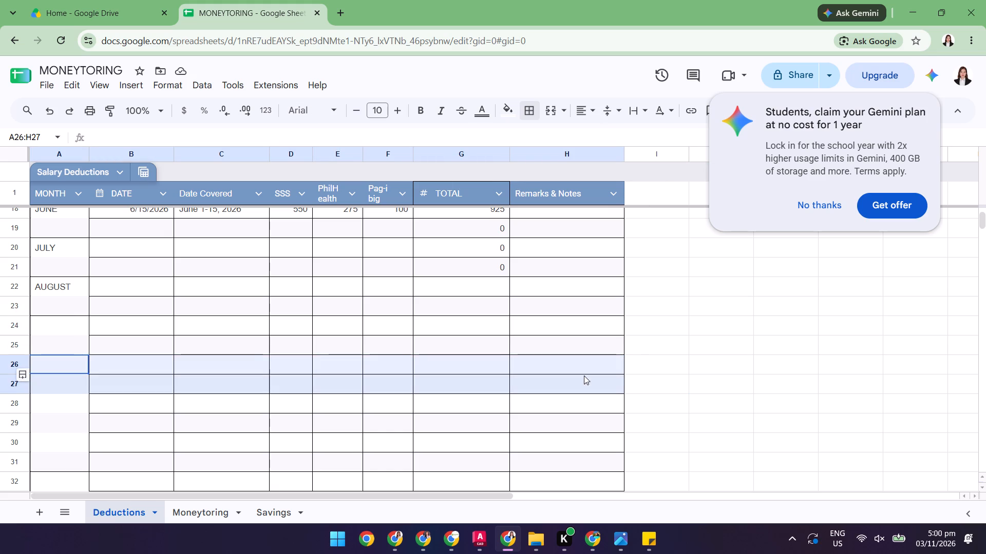
drag(584, 375, 584, 376)
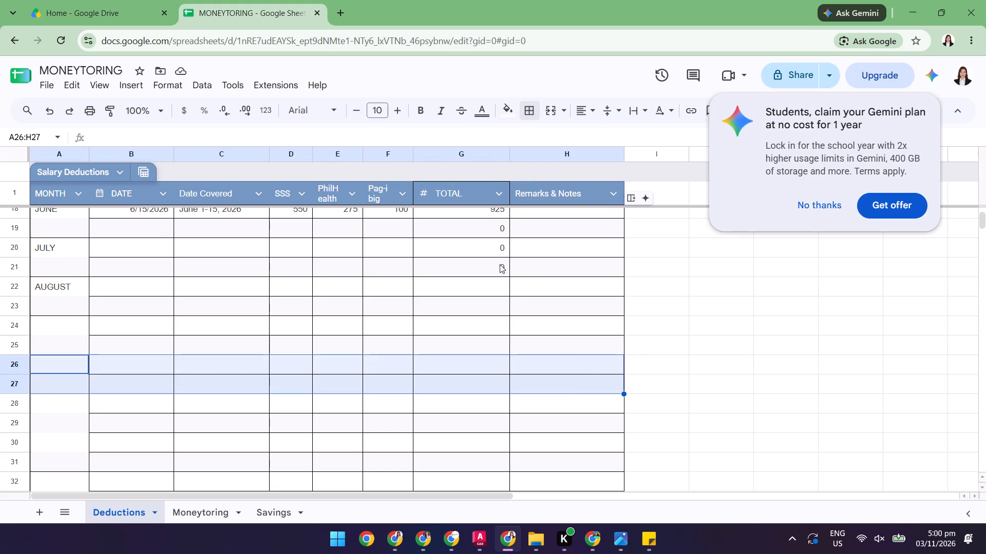
click(534, 111)
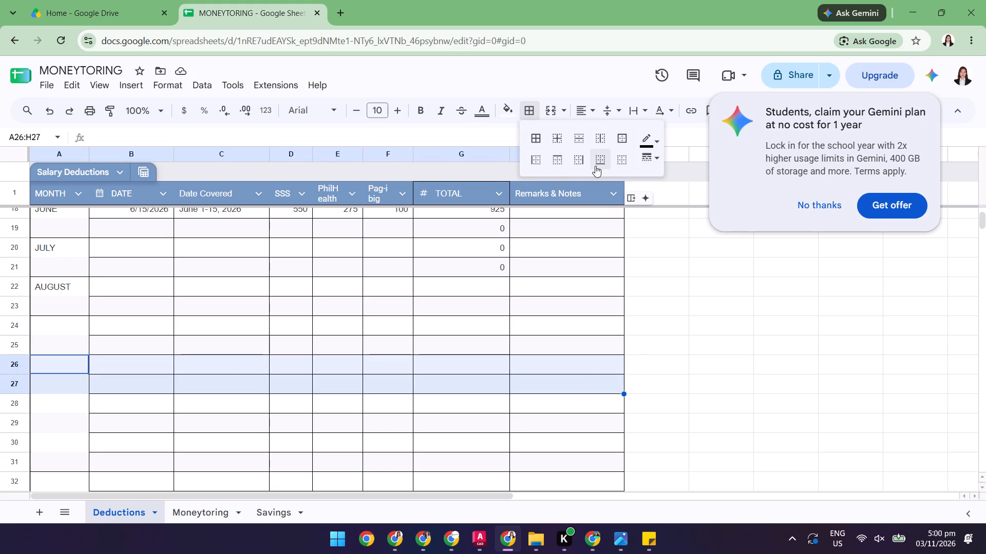
click(596, 165)
click(702, 385)
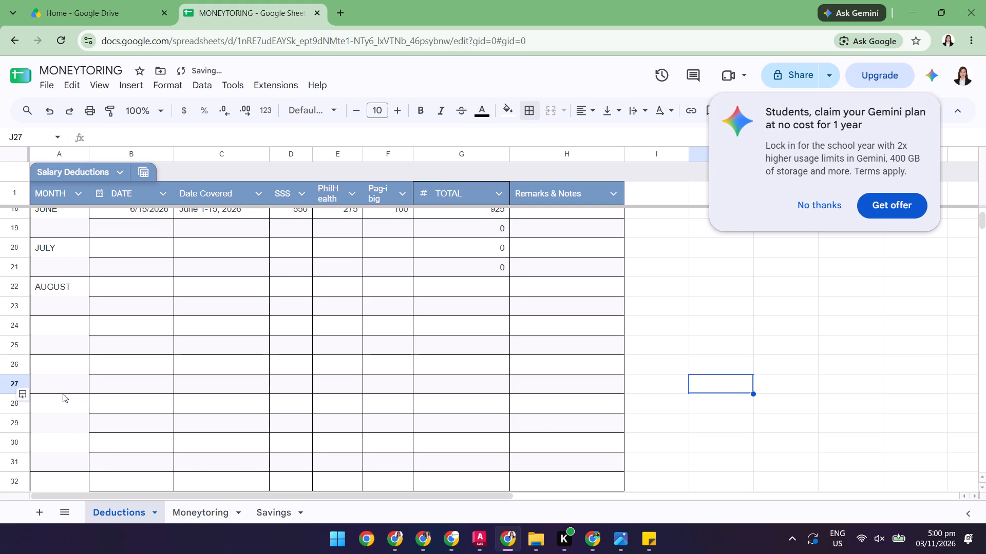
Add a bottom border under the next two-row month block, across range A28:H29.
drag(67, 406, 564, 420)
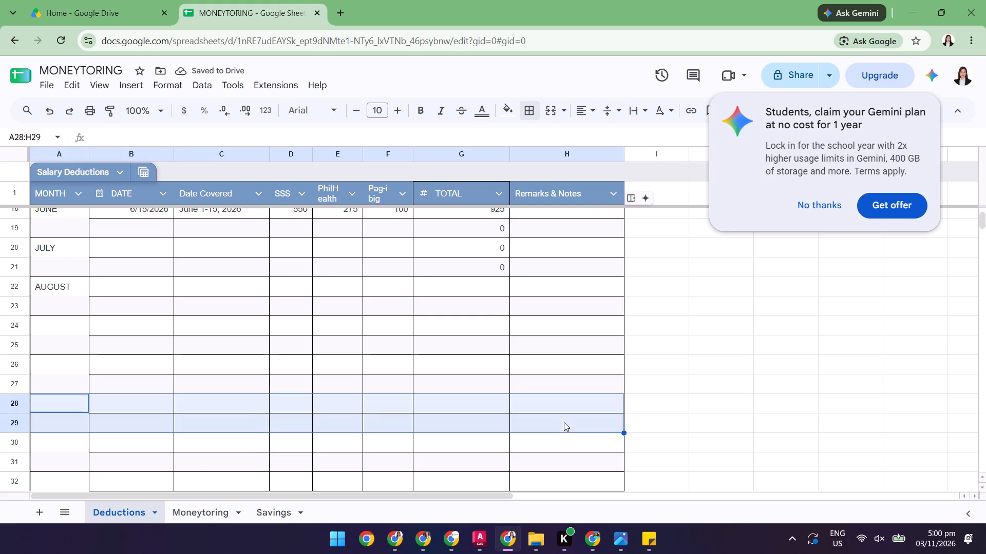
click(531, 109)
click(600, 162)
click(689, 419)
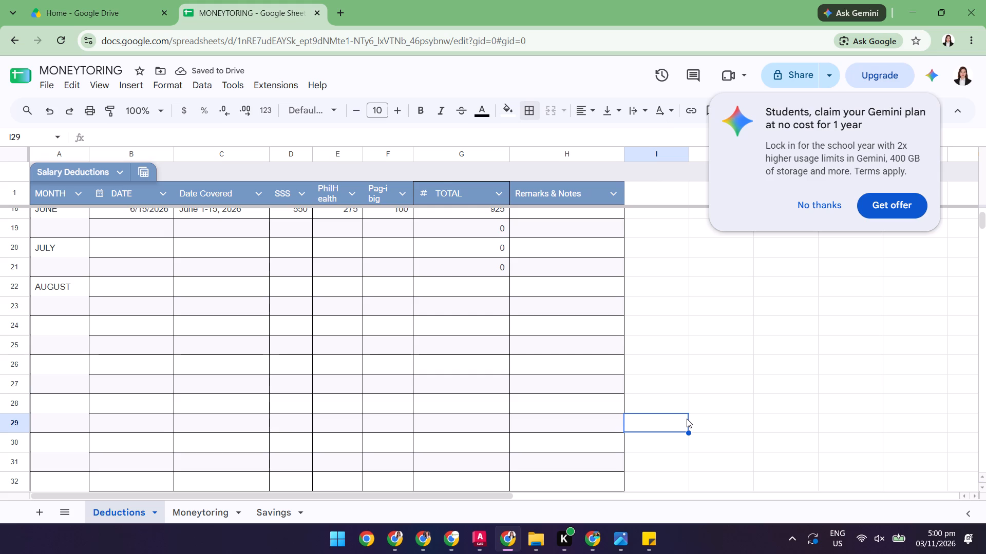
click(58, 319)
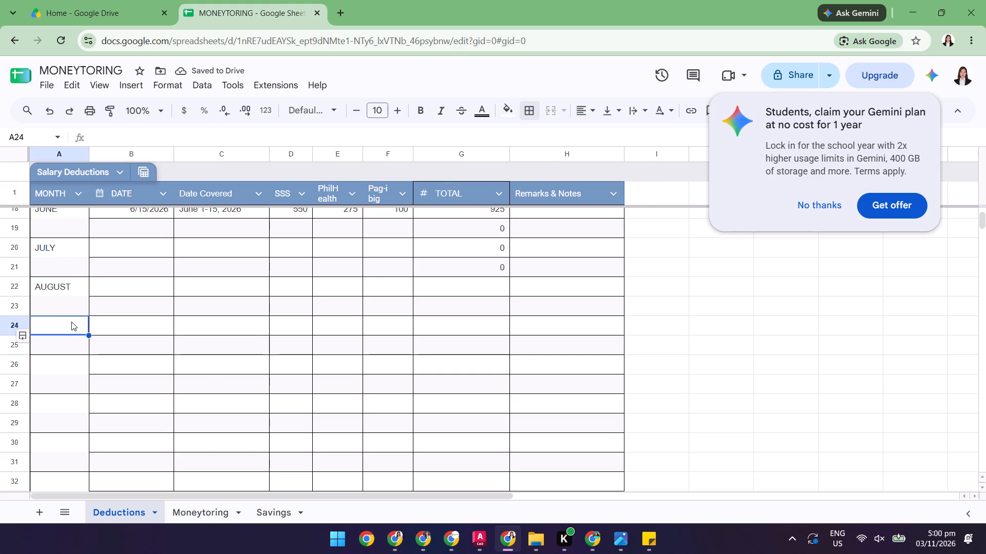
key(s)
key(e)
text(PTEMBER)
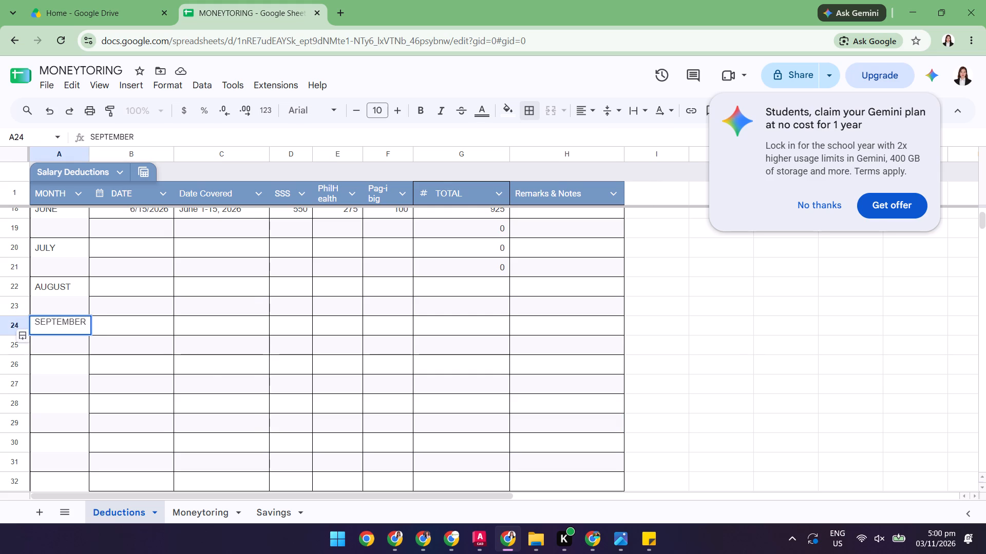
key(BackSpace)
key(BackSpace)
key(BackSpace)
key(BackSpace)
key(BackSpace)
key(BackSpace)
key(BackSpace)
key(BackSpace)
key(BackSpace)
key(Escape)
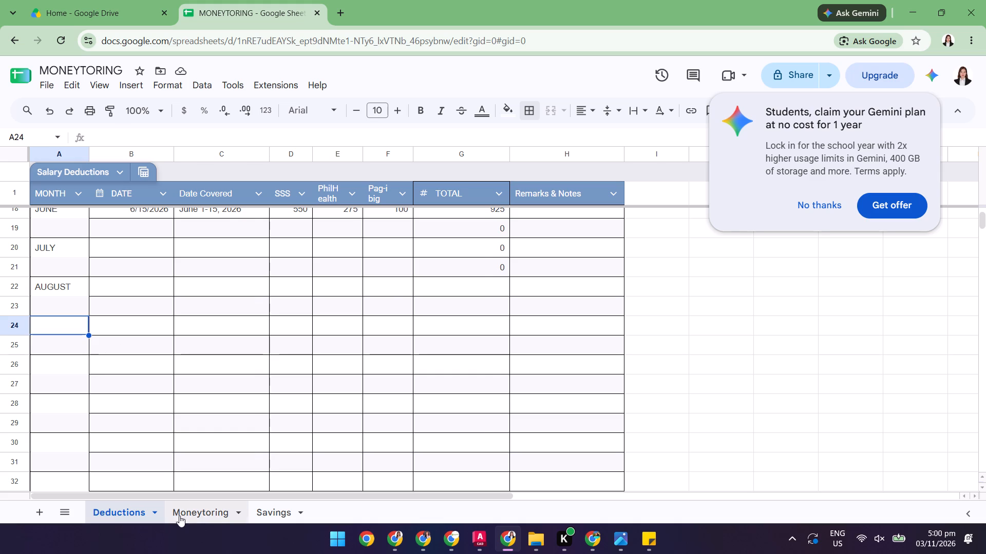
Link cell A24 of the Deductions sheet to the SEPTEMBER cell with the formula =Moneytoring!A24.
click(195, 510)
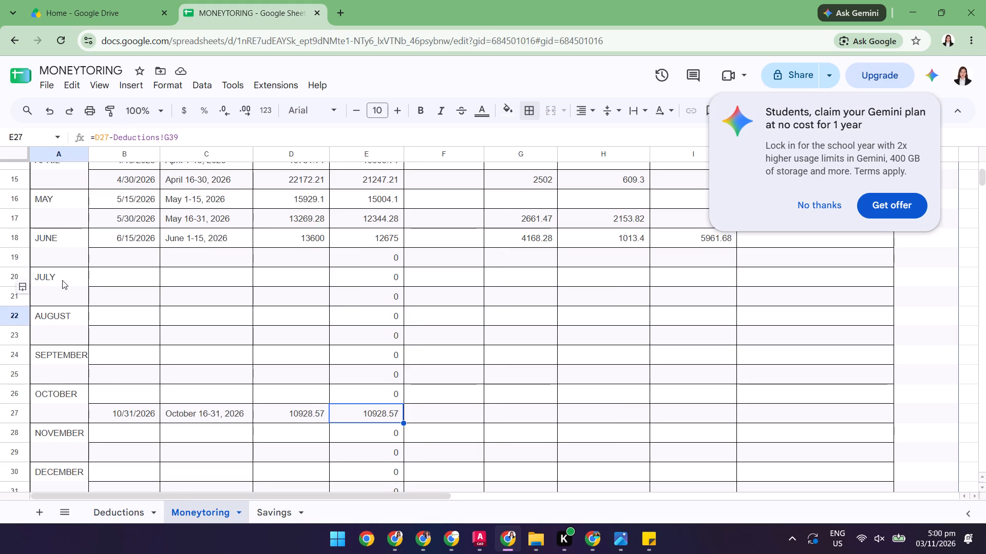
click(62, 277)
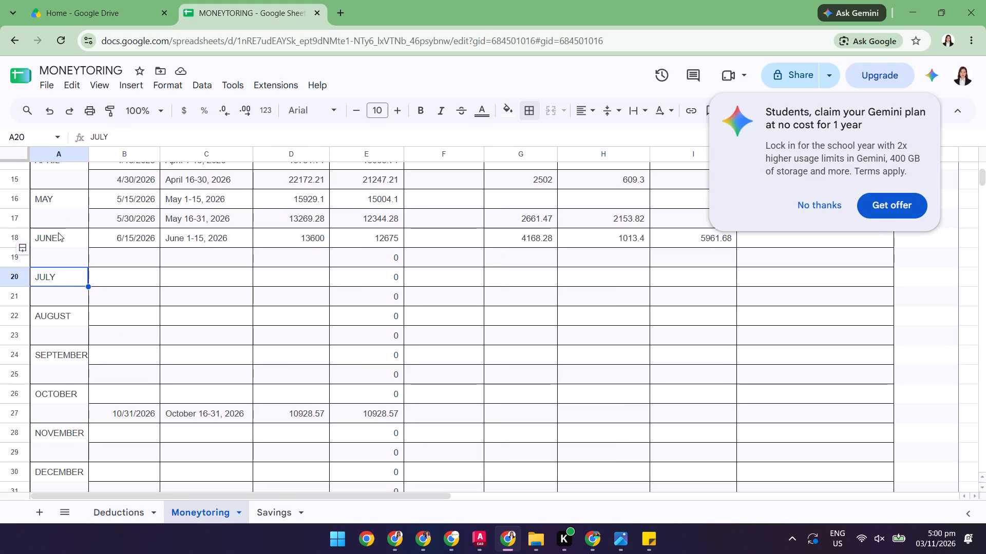
click(58, 232)
click(104, 511)
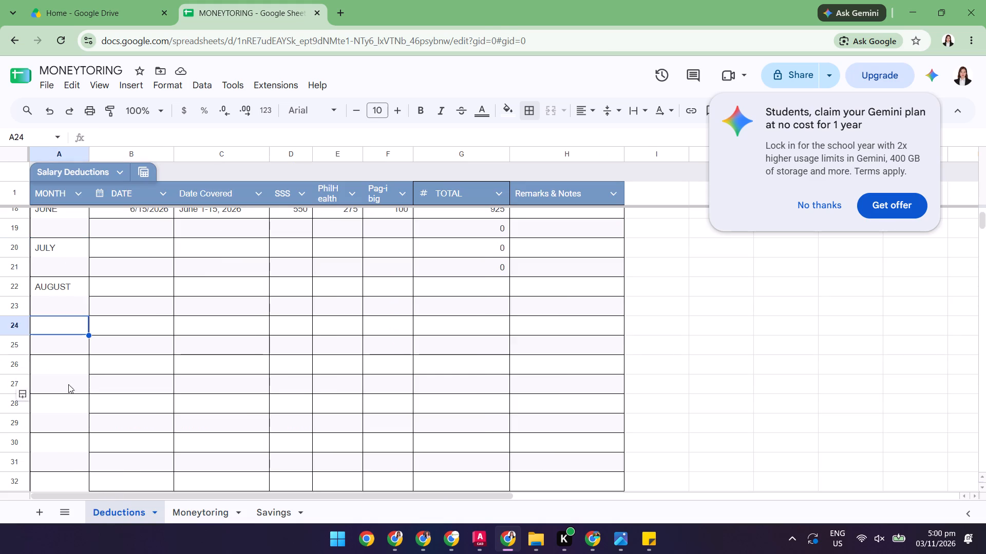
click(112, 380)
click(70, 321)
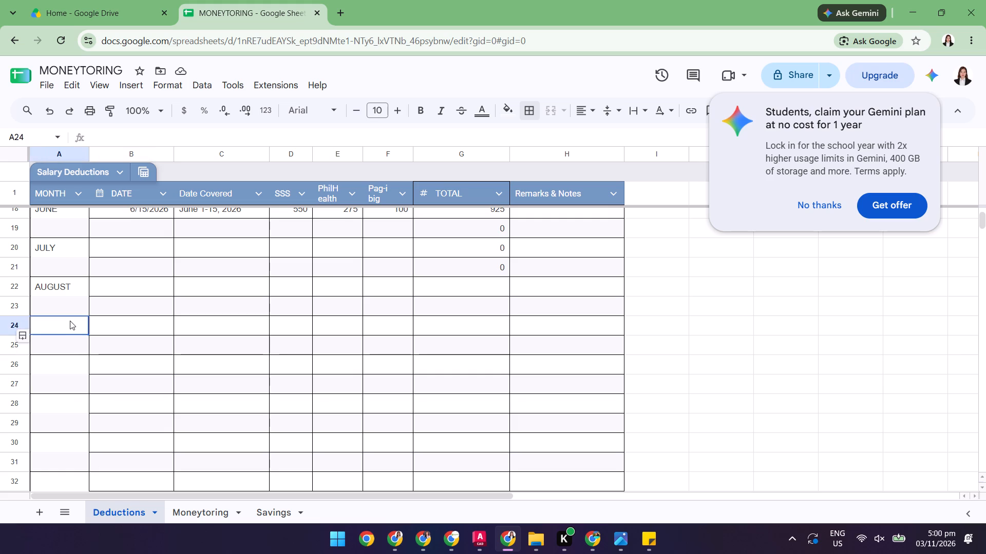
key(equal)
click(177, 511)
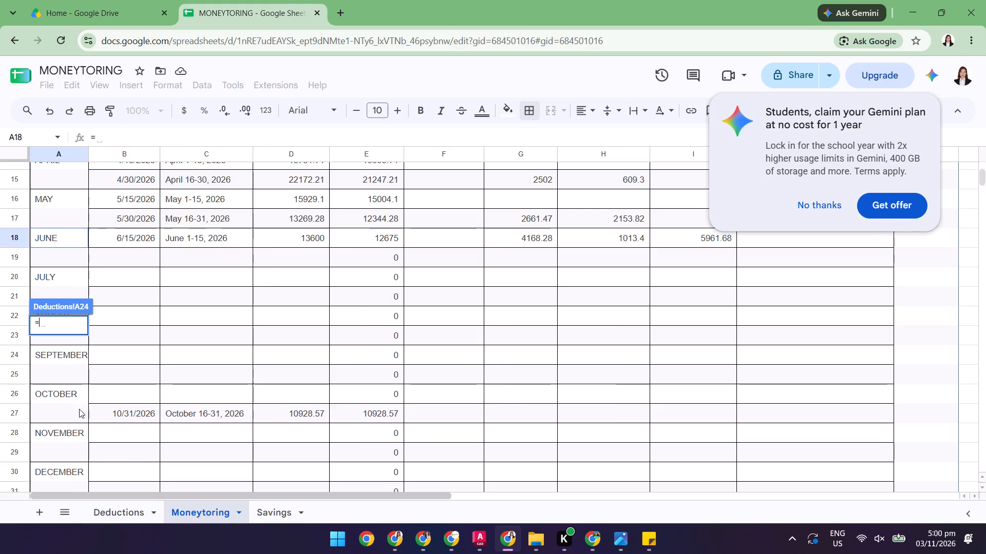
click(60, 354)
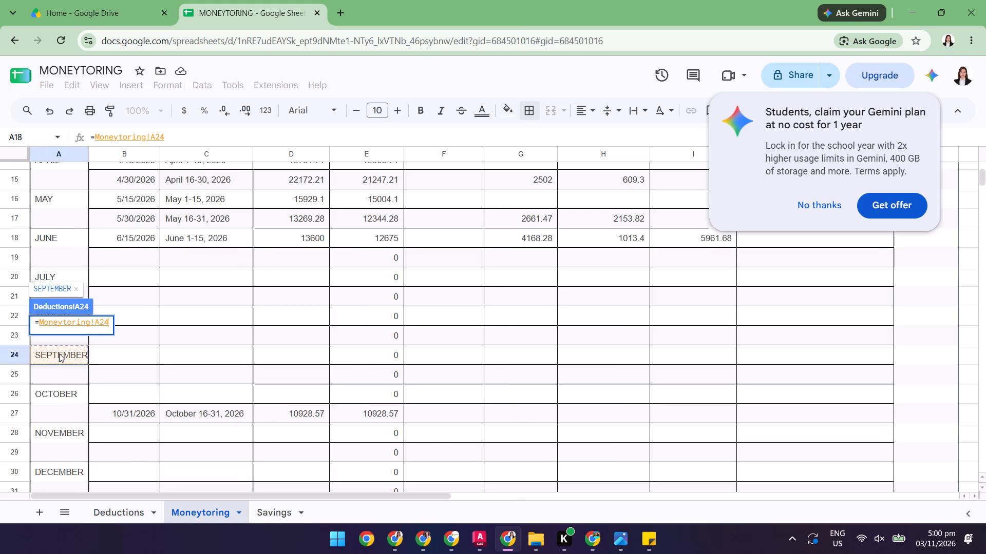
key(Return)
Link cell A26 of the Deductions sheet to the OCTOBER cell with the formula =Moneytoring!A26.
click(59, 361)
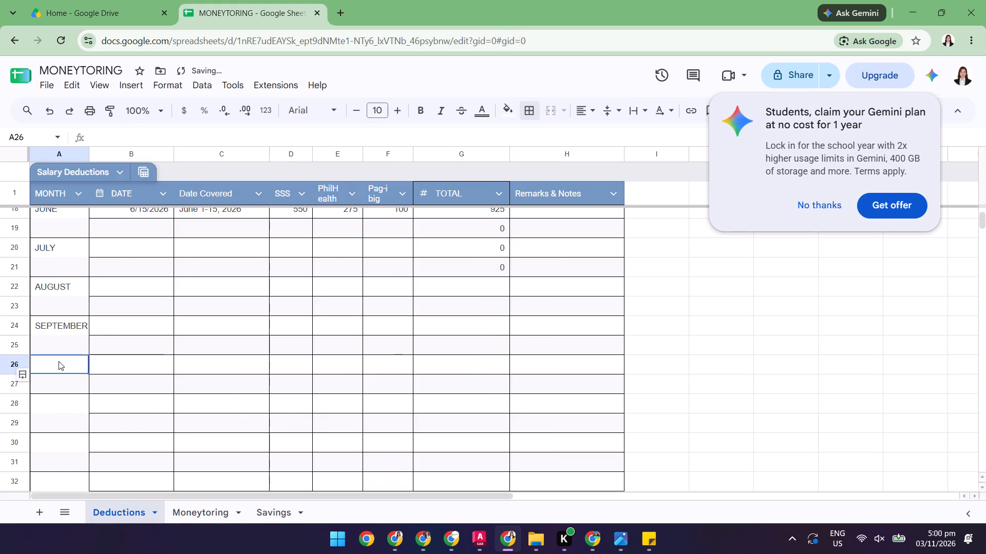
key(equal)
click(196, 514)
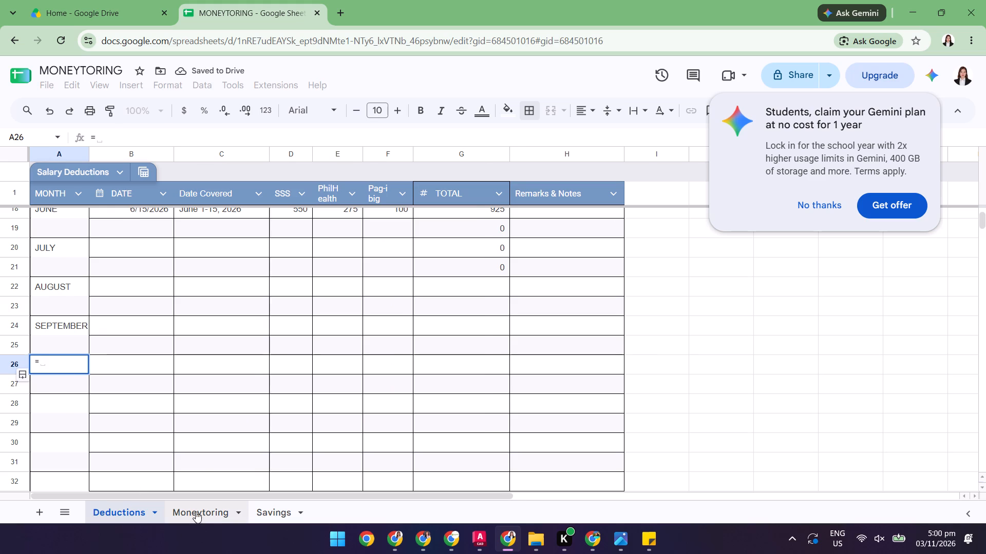
click(65, 394)
key(Return)
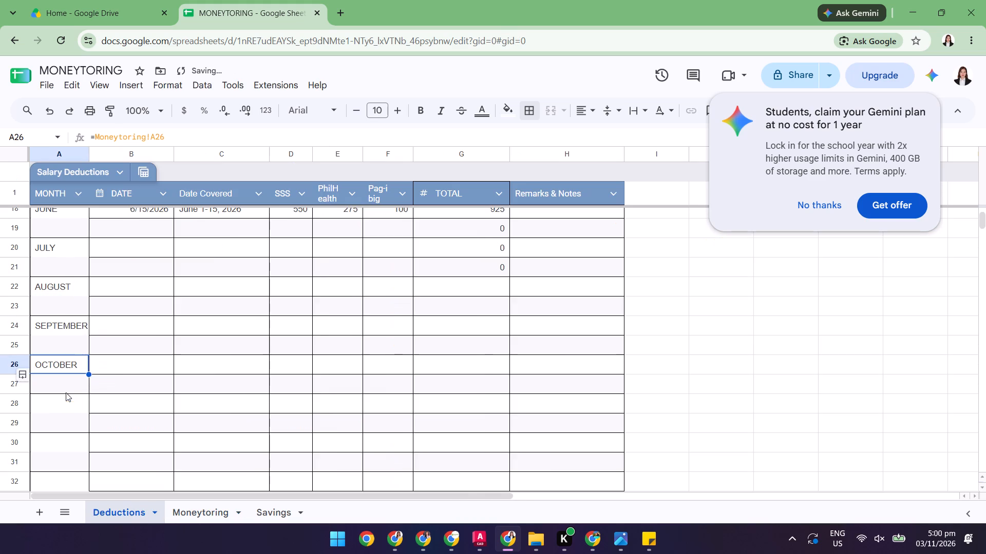
Link cell A28 of the Deductions sheet to the NOVEMBER cell with the formula =Moneytoring!A28.
click(58, 404)
key(equal)
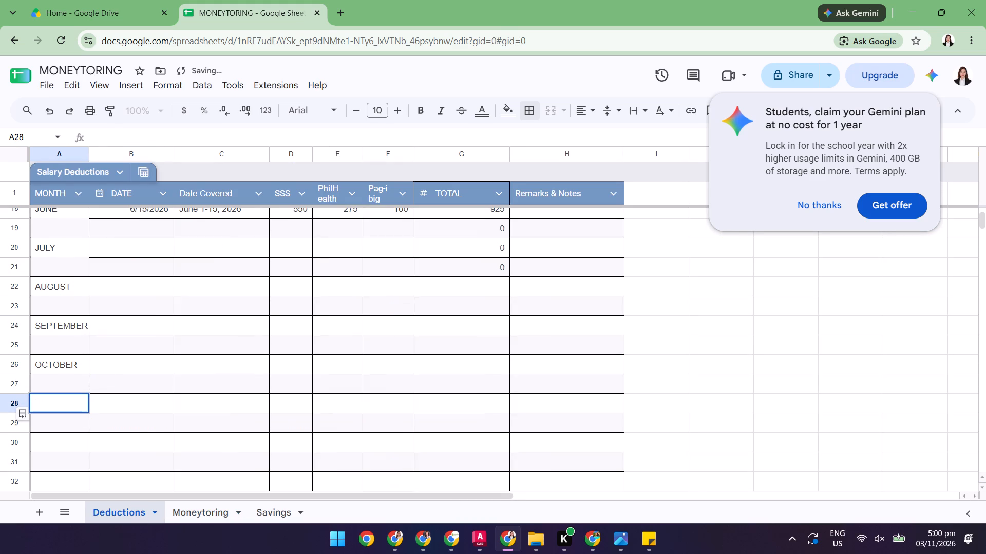
click(191, 511)
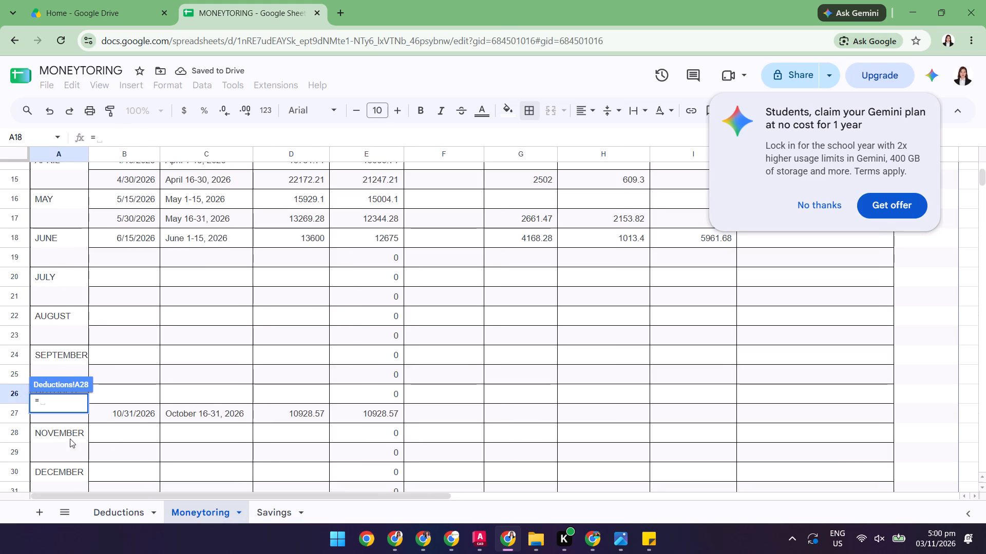
click(70, 430)
key(Return)
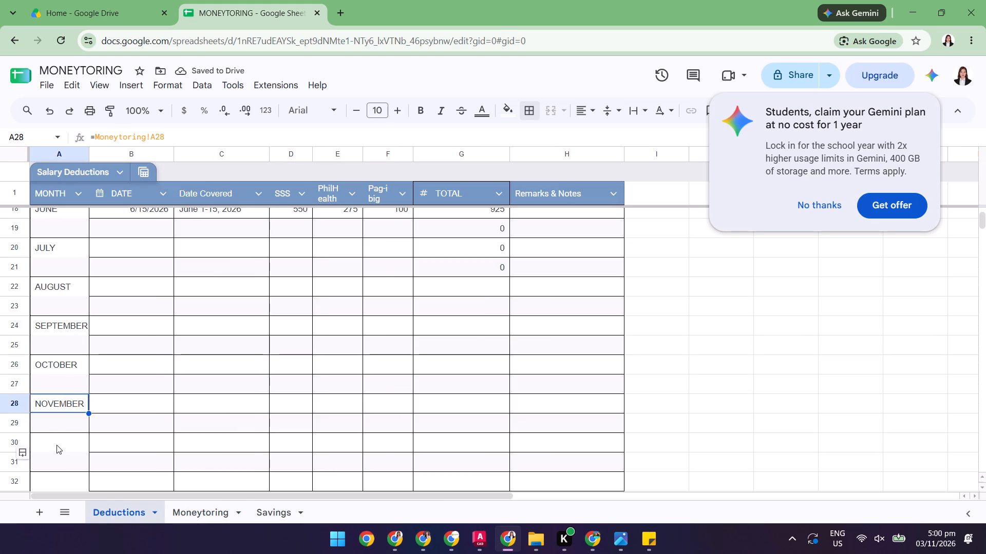
Link cell A30 of the Deductions sheet to the DECEMBER cell with the formula =Moneytoring!A30.
click(56, 445)
key(equal)
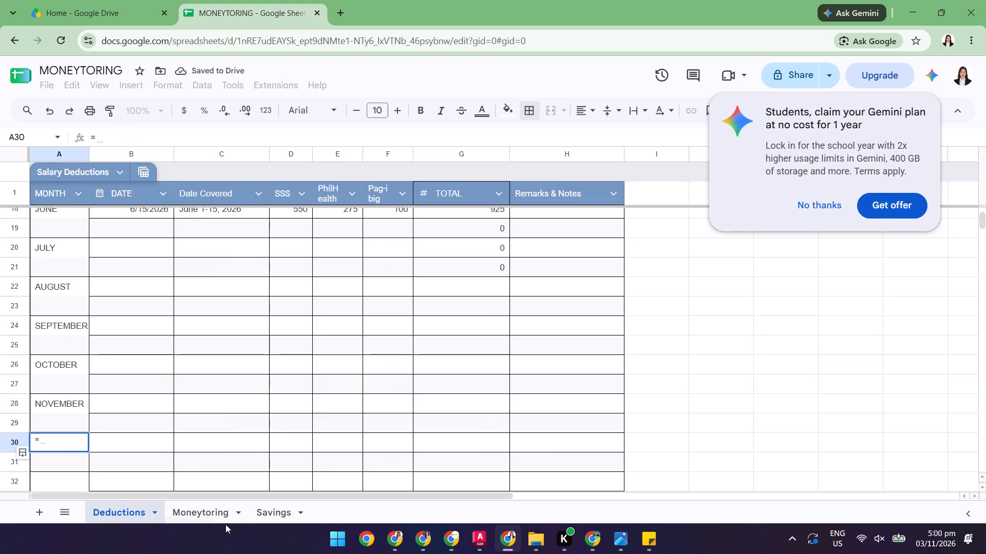
click(201, 508)
click(69, 471)
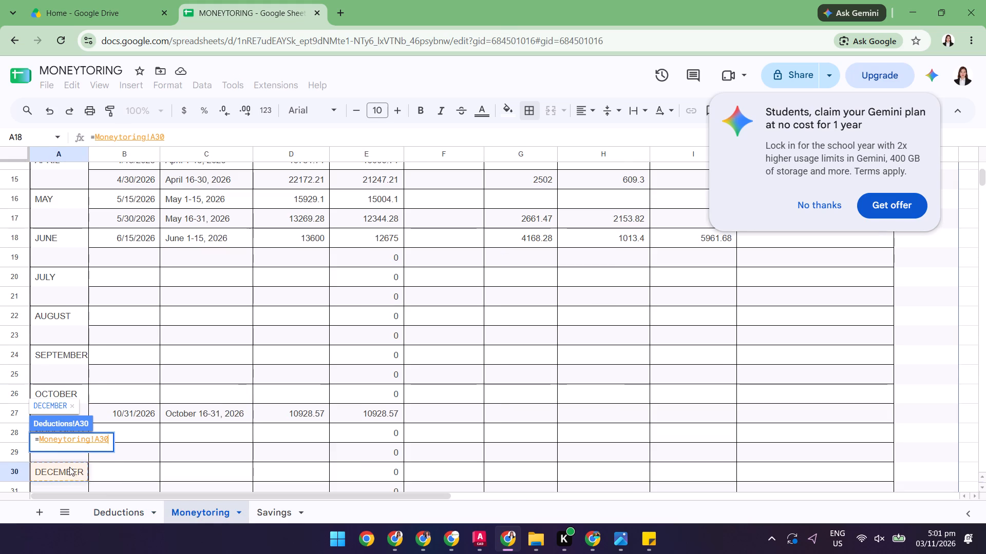
key(Return)
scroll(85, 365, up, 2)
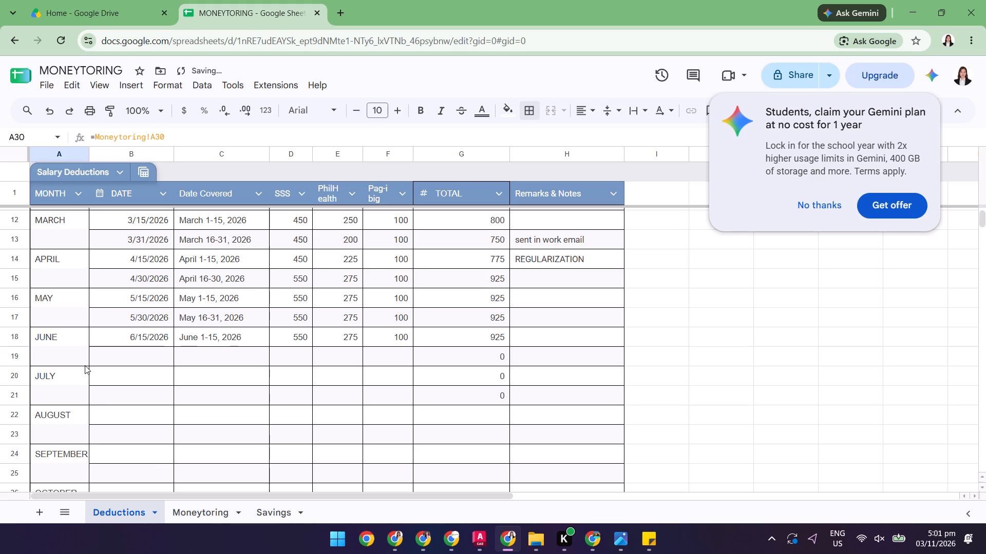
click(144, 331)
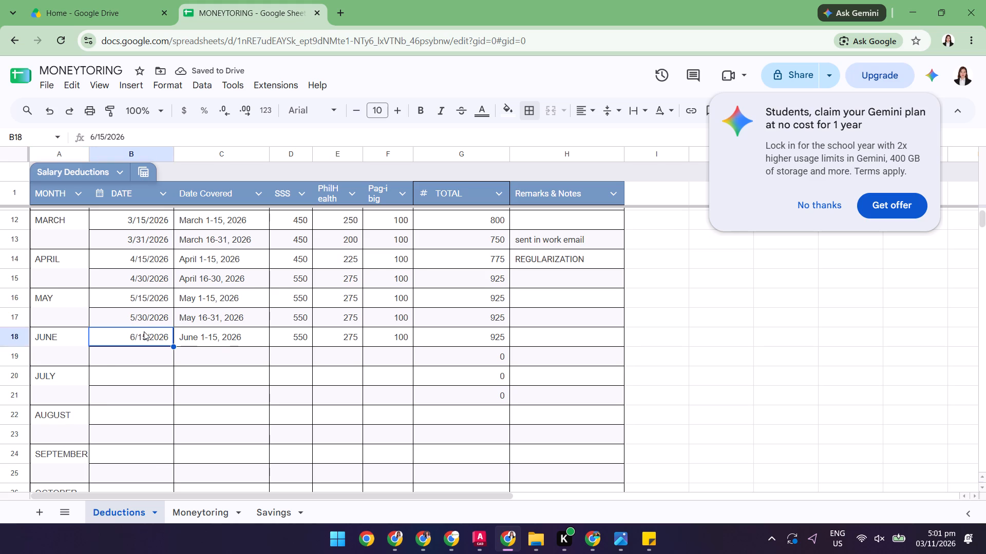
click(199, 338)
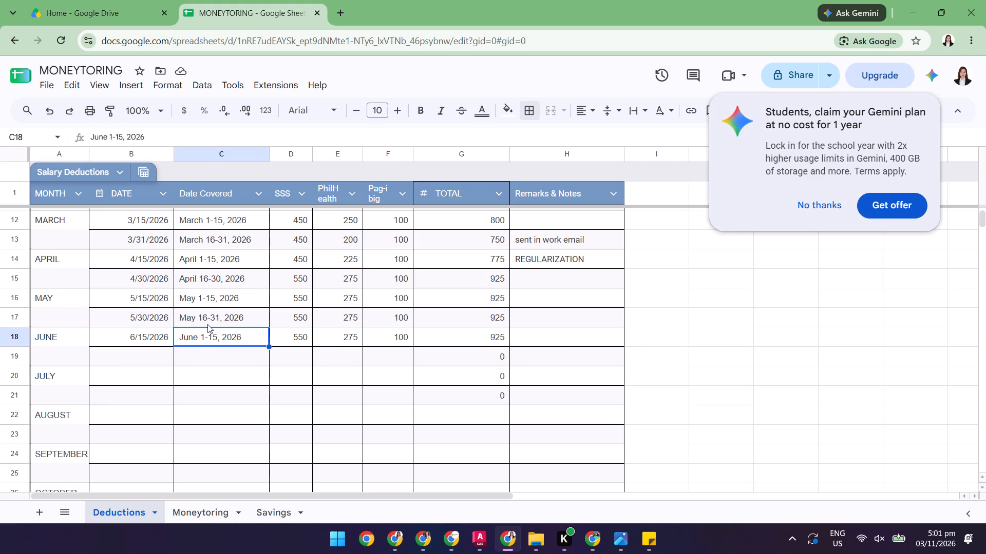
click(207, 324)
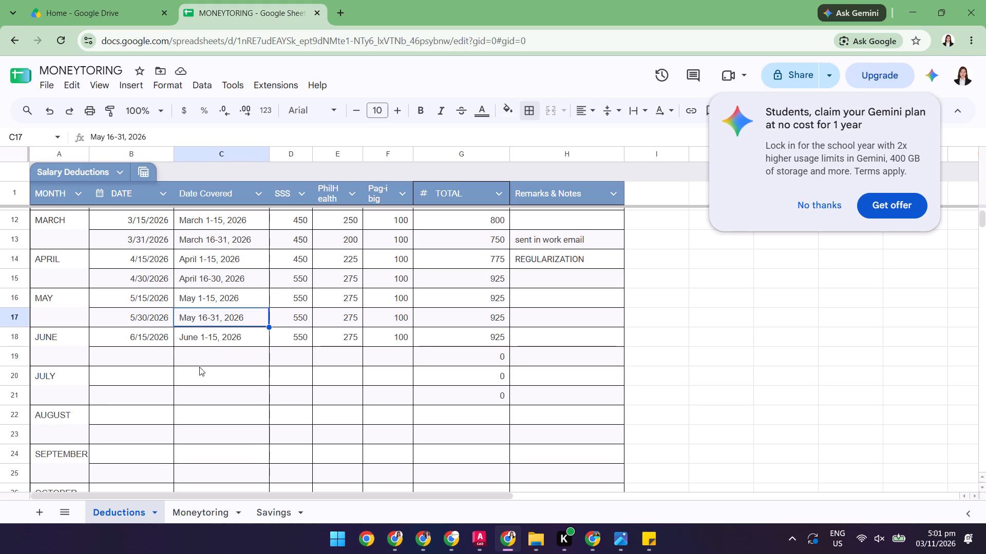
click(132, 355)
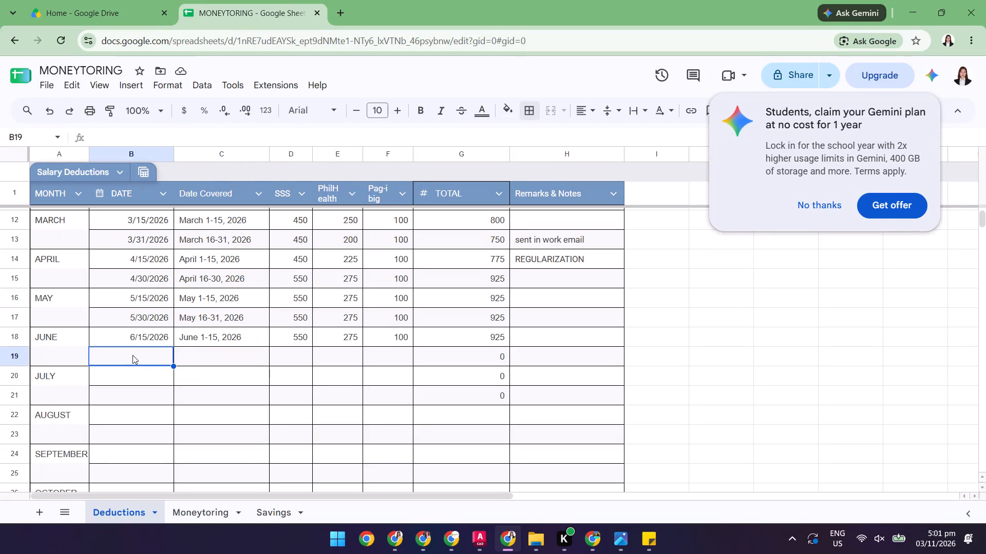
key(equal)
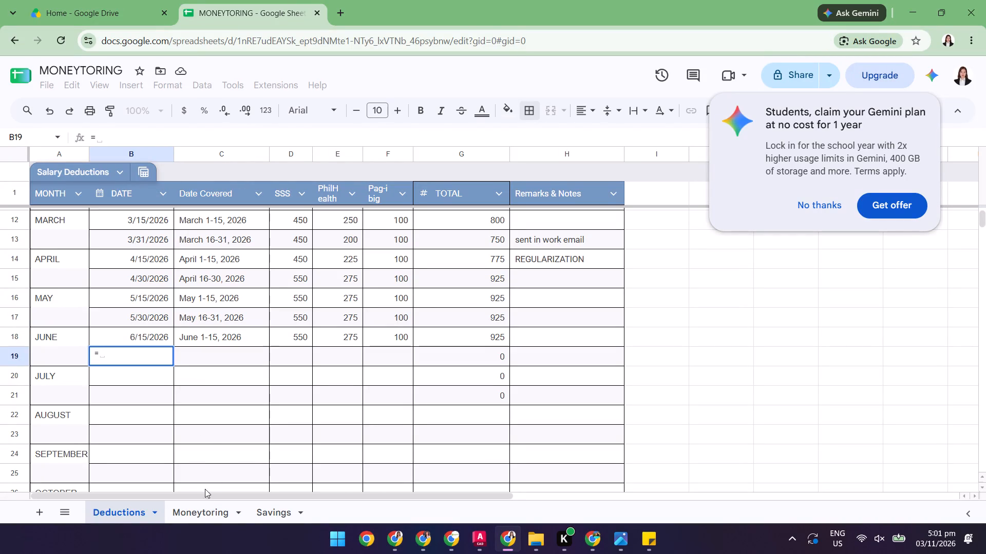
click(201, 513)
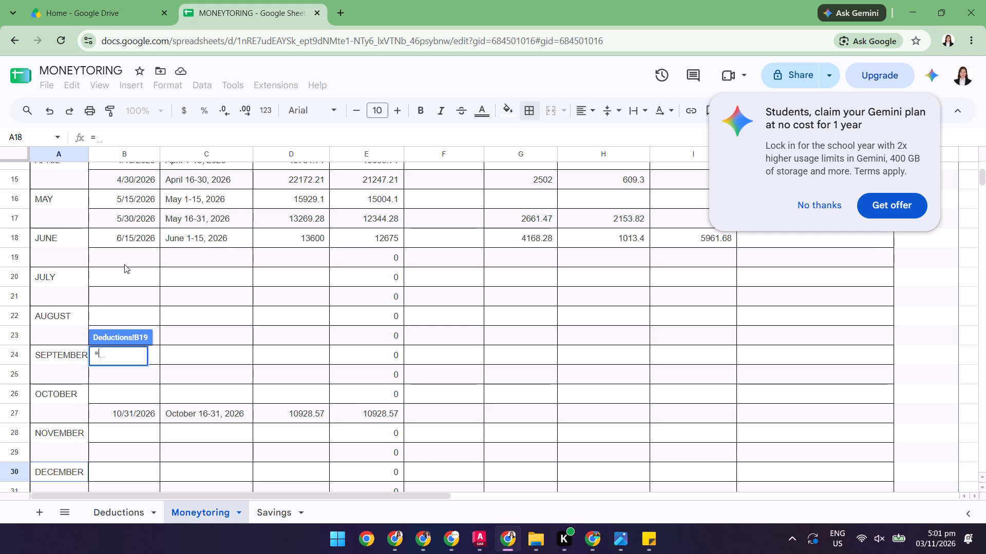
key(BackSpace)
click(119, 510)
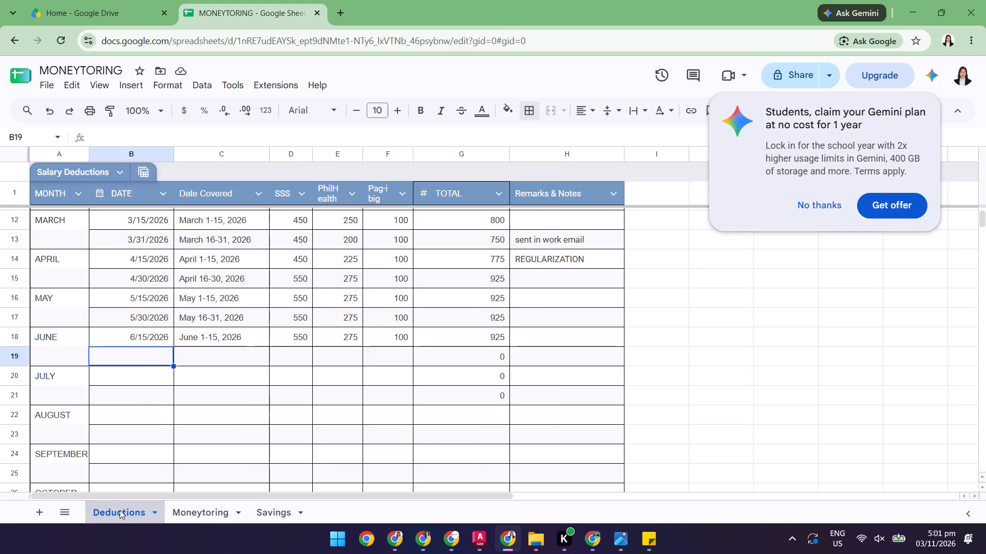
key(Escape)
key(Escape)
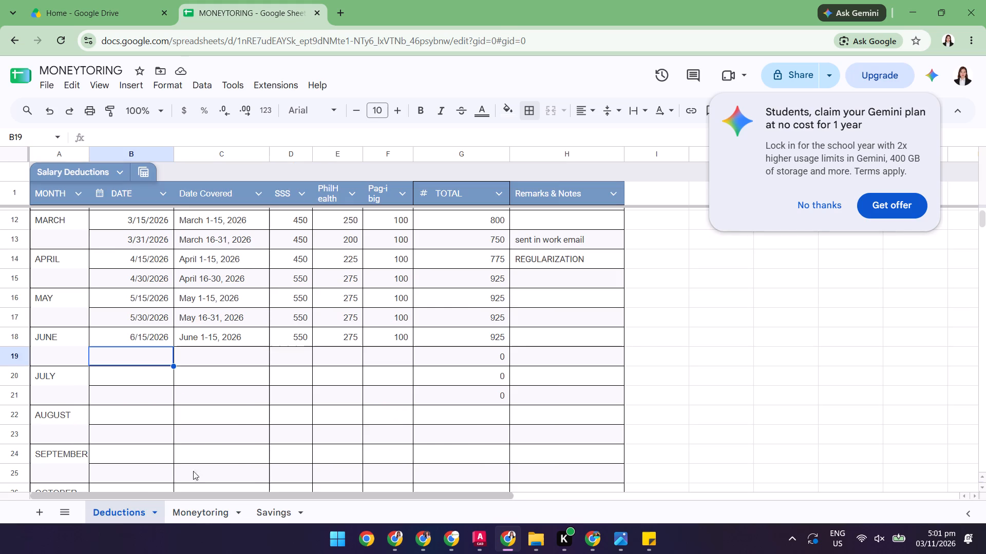
Link date cell B19 of the Deductions sheet to the Moneytoring sheet with the formula =Moneytoring!B19.
click(204, 446)
click(188, 504)
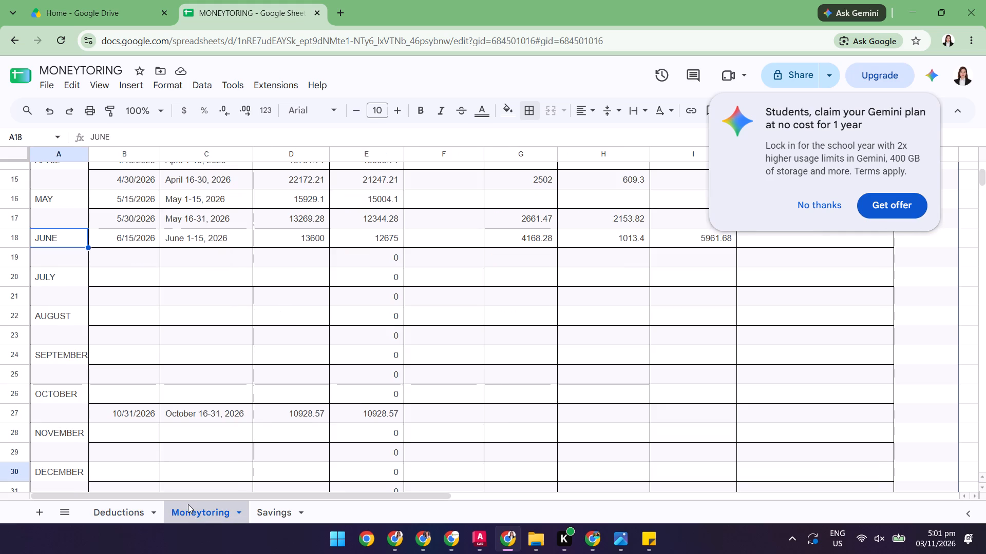
click(128, 505)
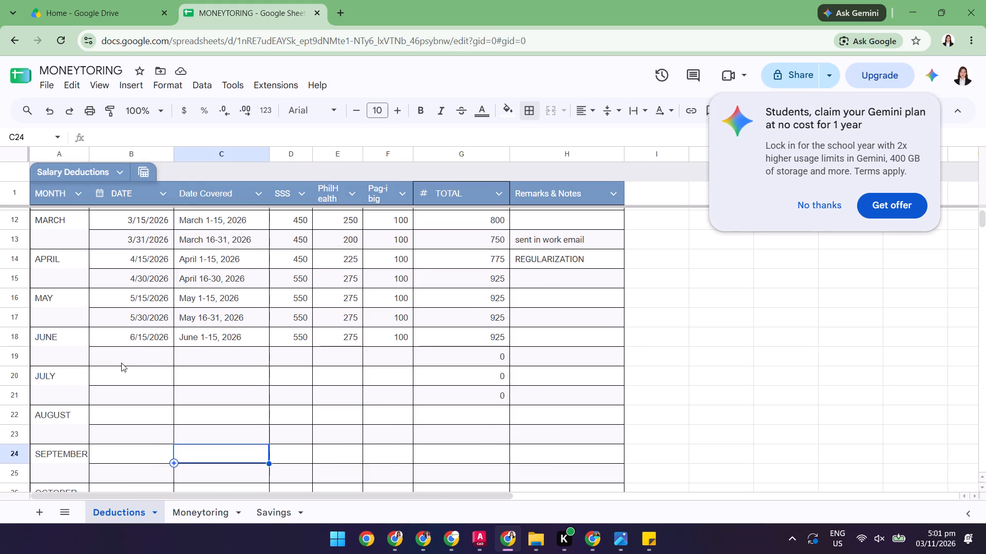
click(132, 354)
key(equal)
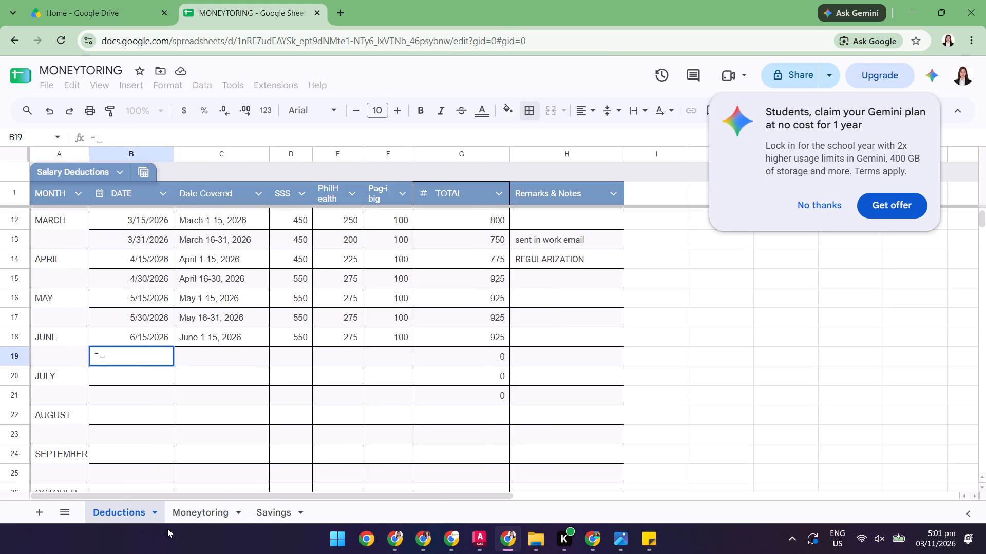
click(186, 513)
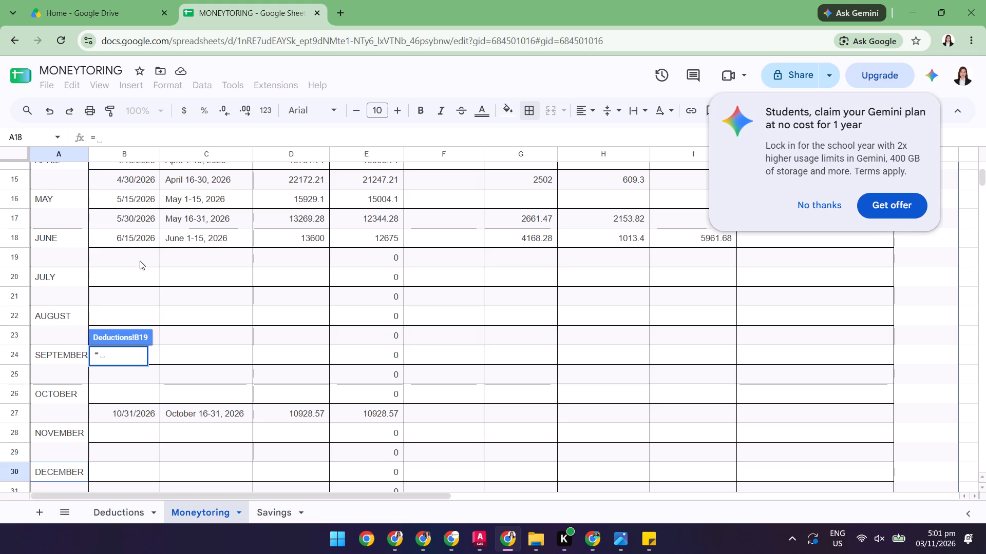
click(140, 254)
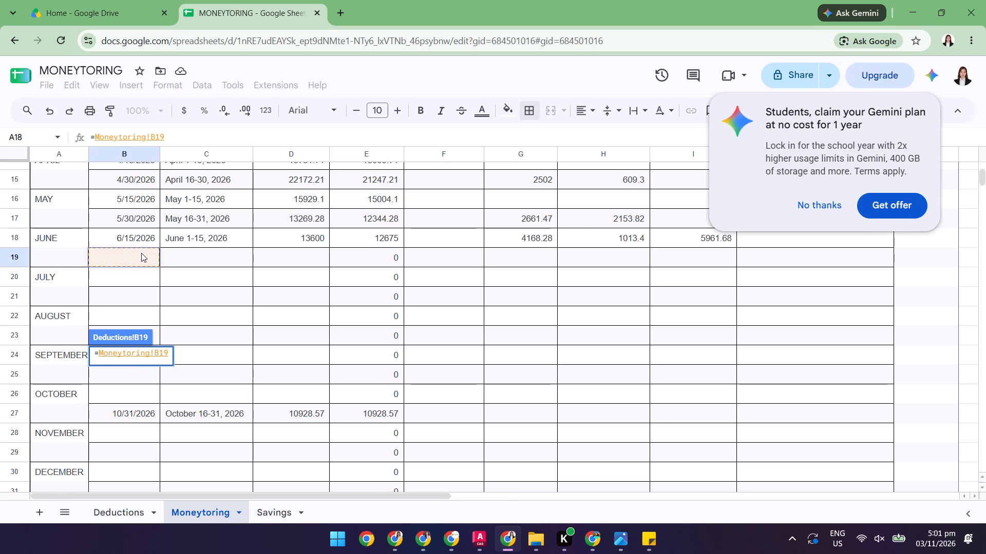
key(Return)
Link Date Covered cell C19 of the Deductions sheet with the formula =Moneytoring!C19.
click(220, 360)
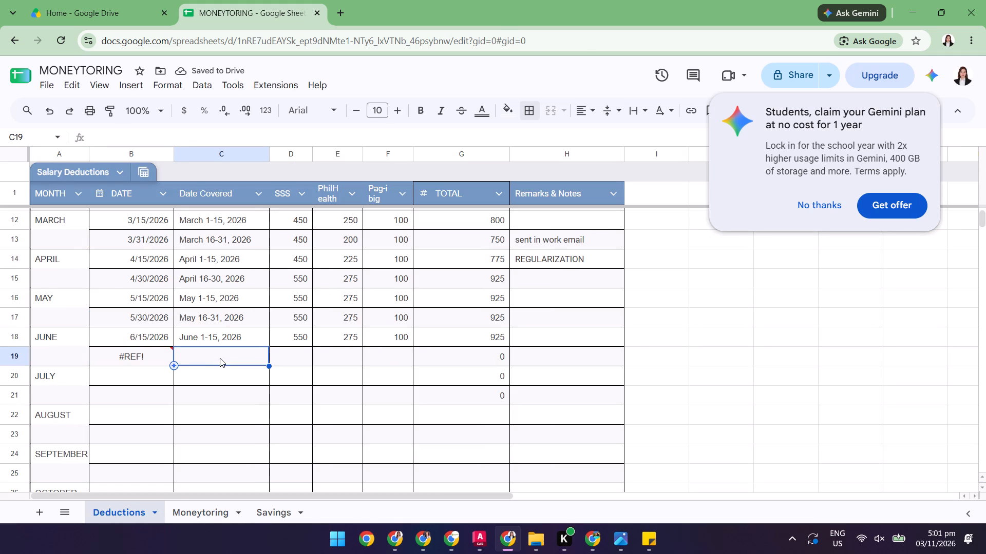
key(equal)
click(186, 506)
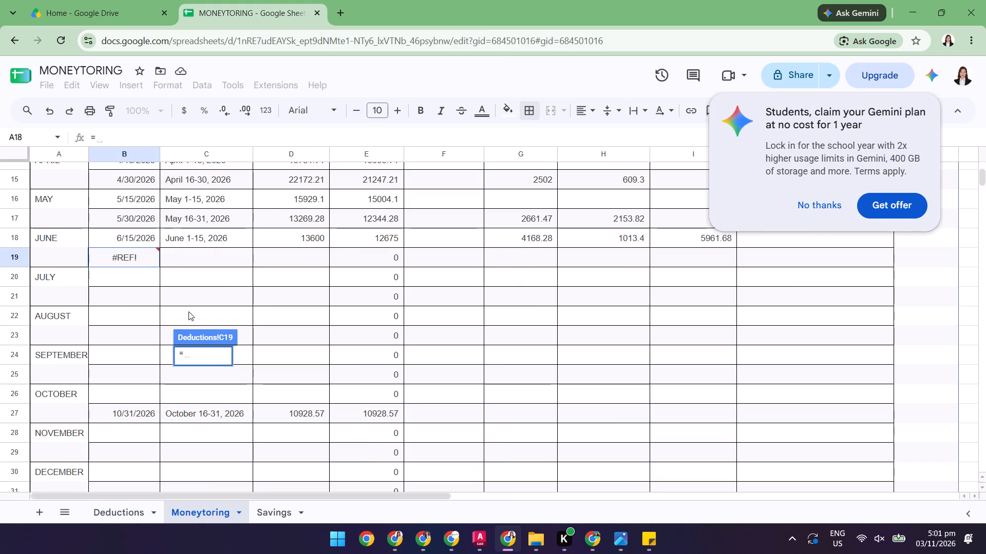
click(201, 253)
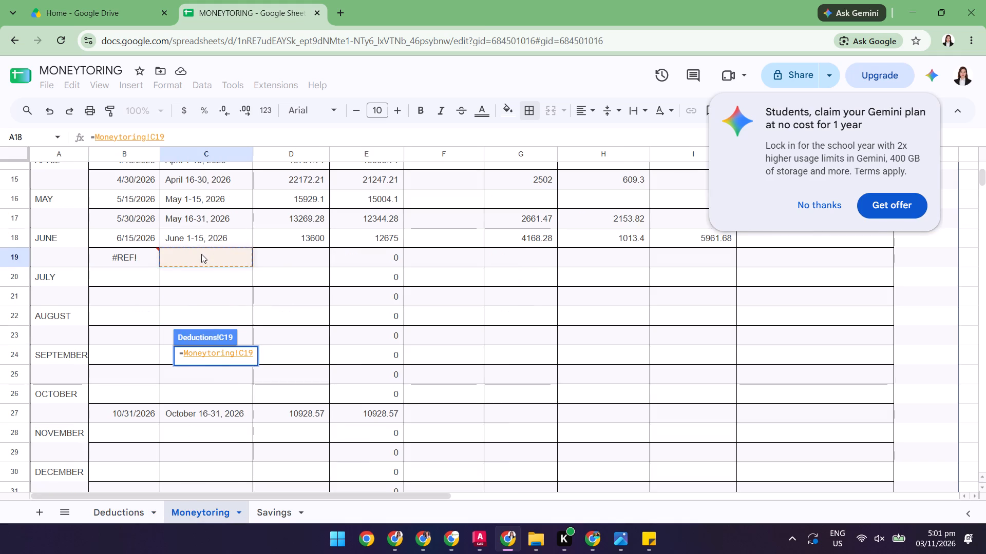
key(Return)
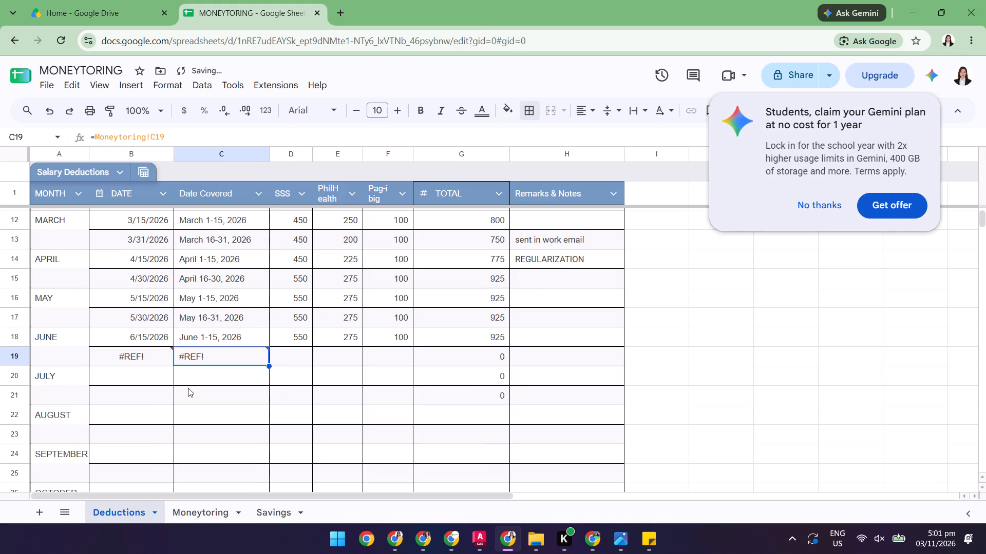
Extend the linked date formula from cell B19 down to B20 in the Deductions sheet.
click(129, 353)
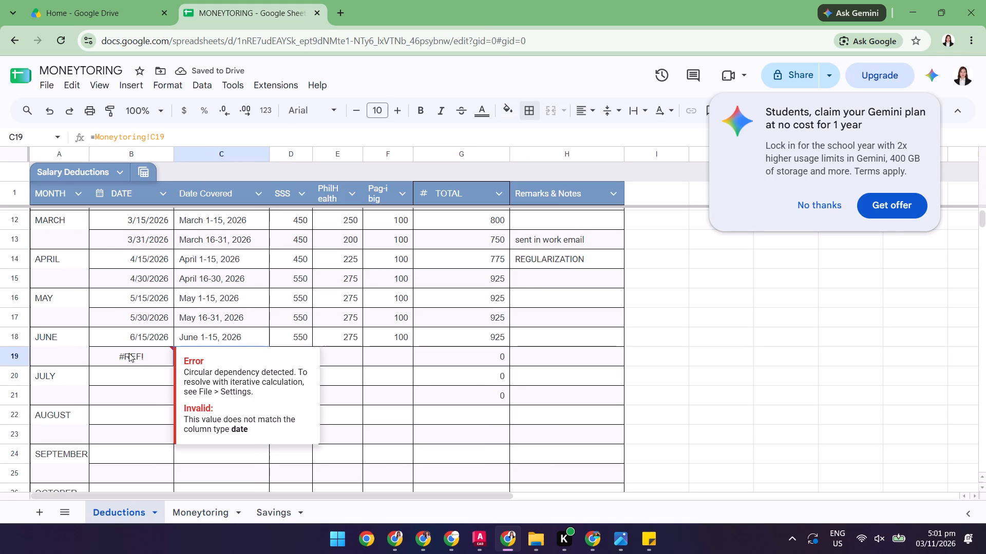
click(126, 387)
click(151, 349)
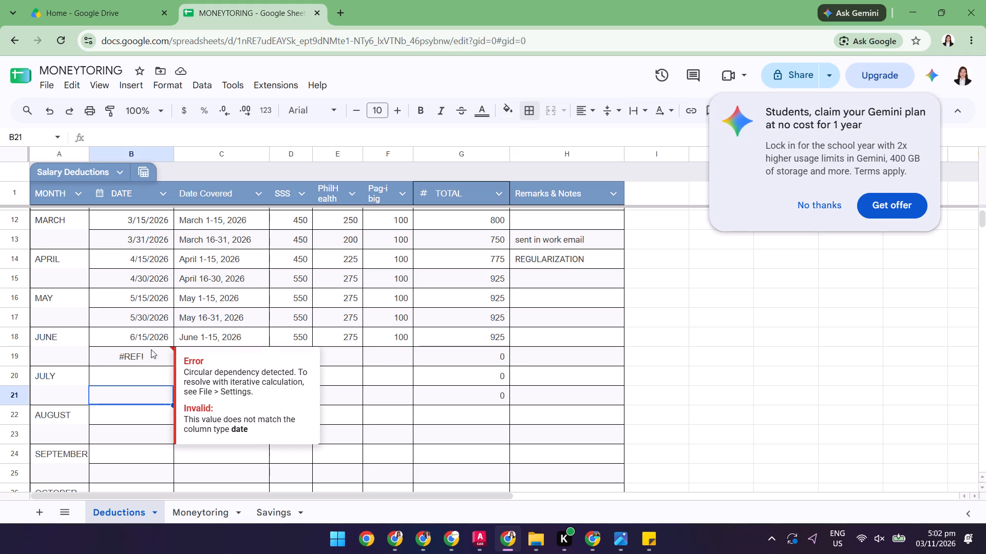
click(147, 378)
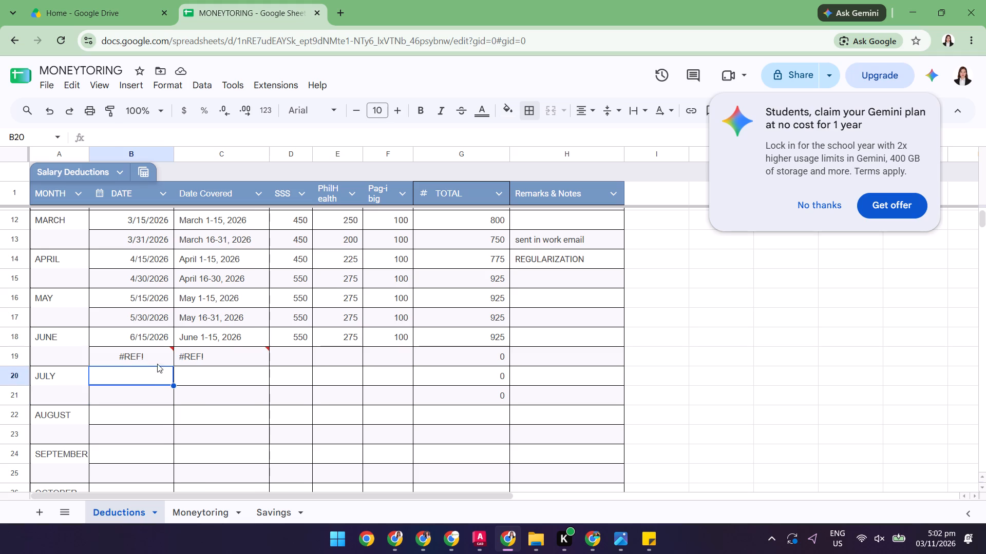
click(158, 362)
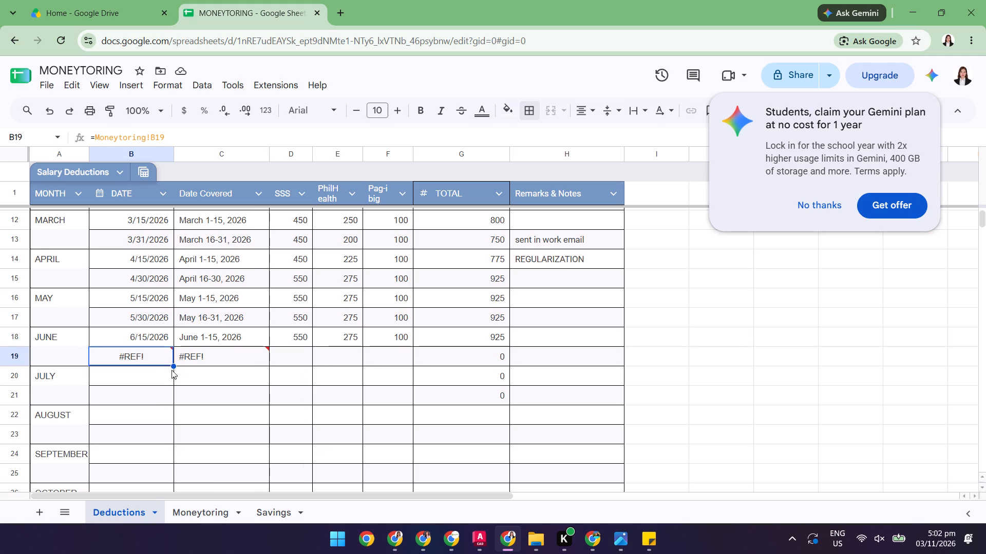
drag(173, 365, 170, 379)
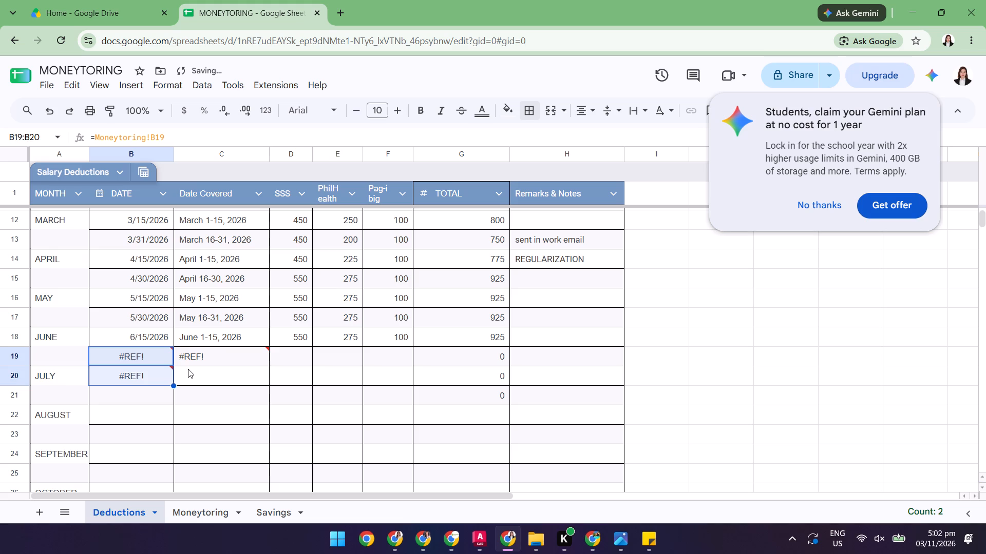
click(193, 374)
click(145, 376)
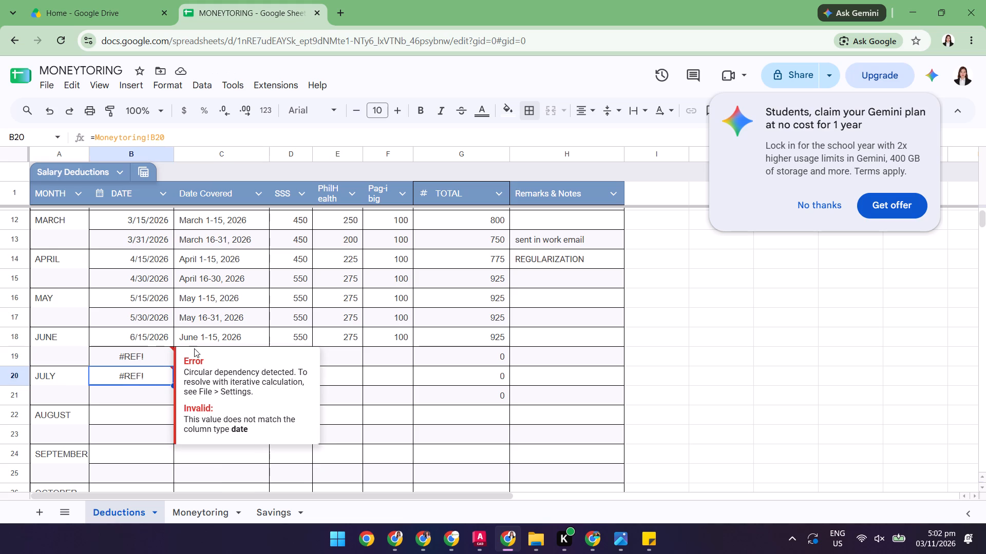
click(64, 406)
click(140, 398)
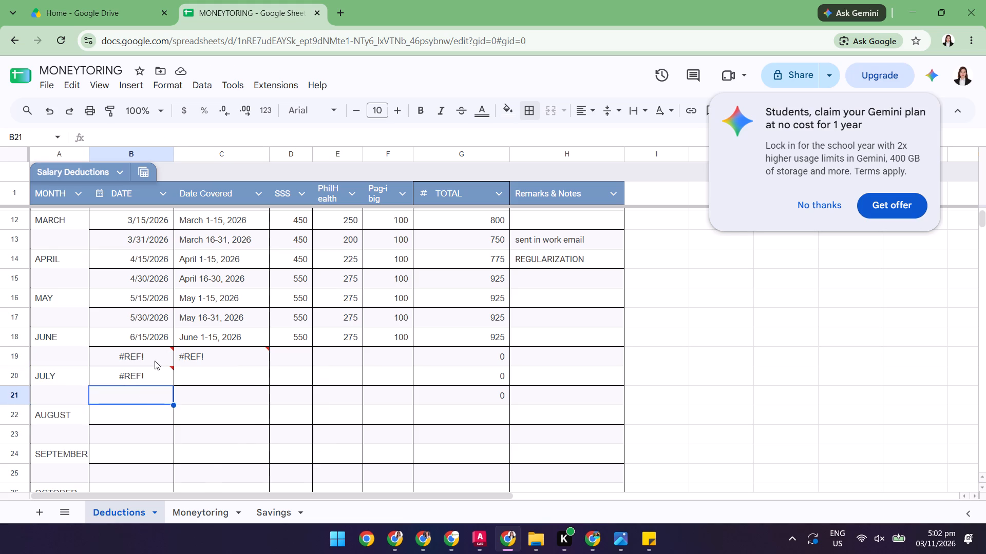
Extend the linked Date Covered formula from cell C19 down to C20.
click(216, 353)
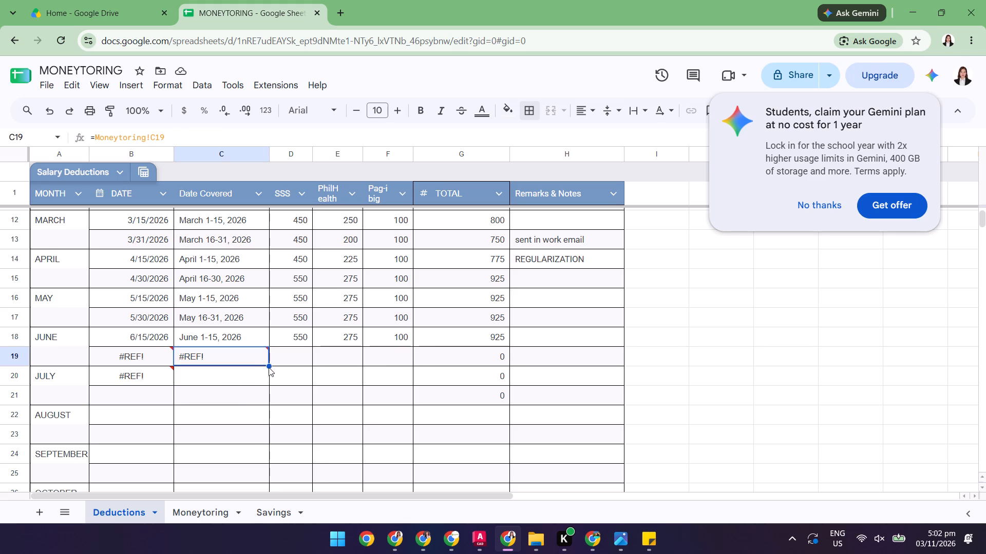
drag(268, 365, 270, 382)
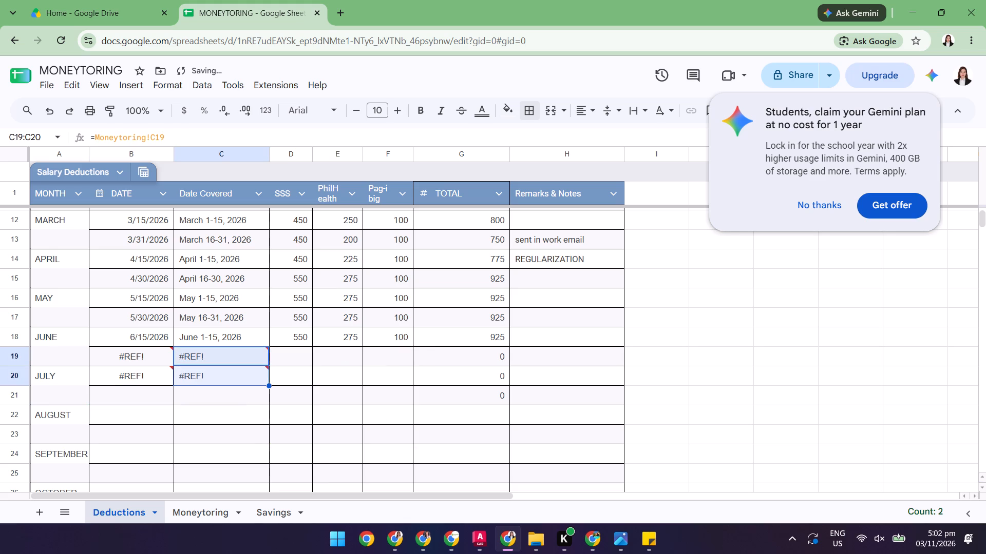
Fill the linked date formula from B20 down through B31, the second DECEMBER row.
scroll(203, 411, down, 2)
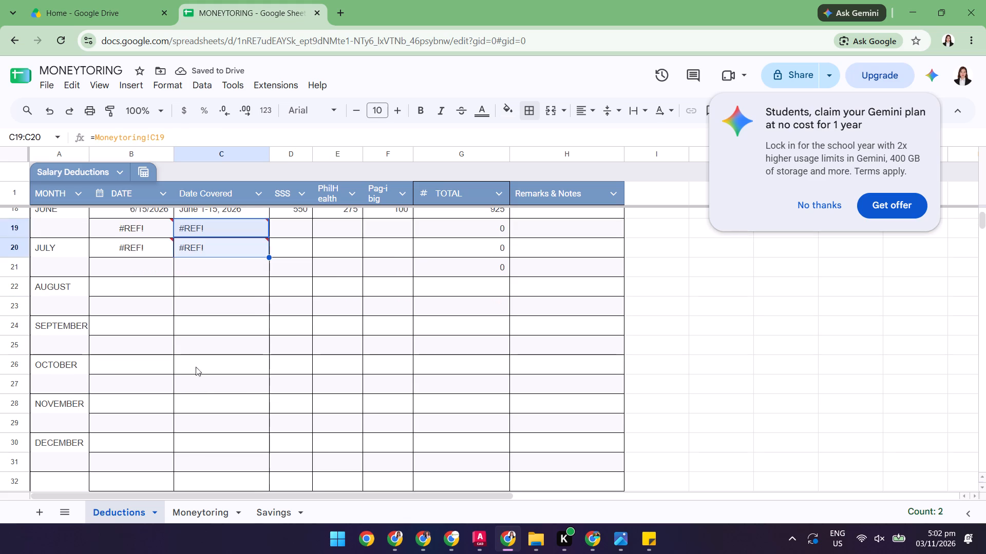
click(166, 251)
drag(170, 258, 157, 454)
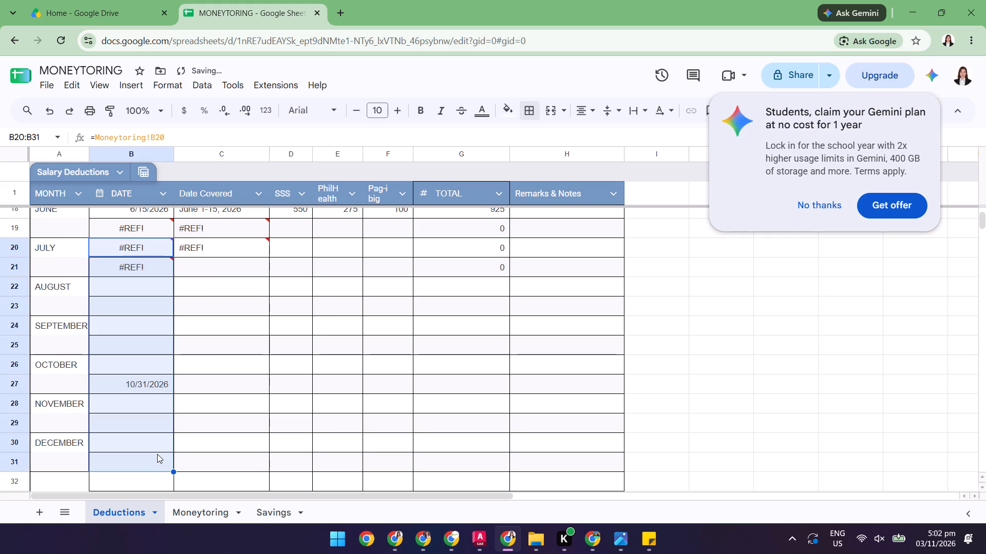
Fill the linked Date Covered formula from C20 down through C31, the second DECEMBER row.
click(240, 333)
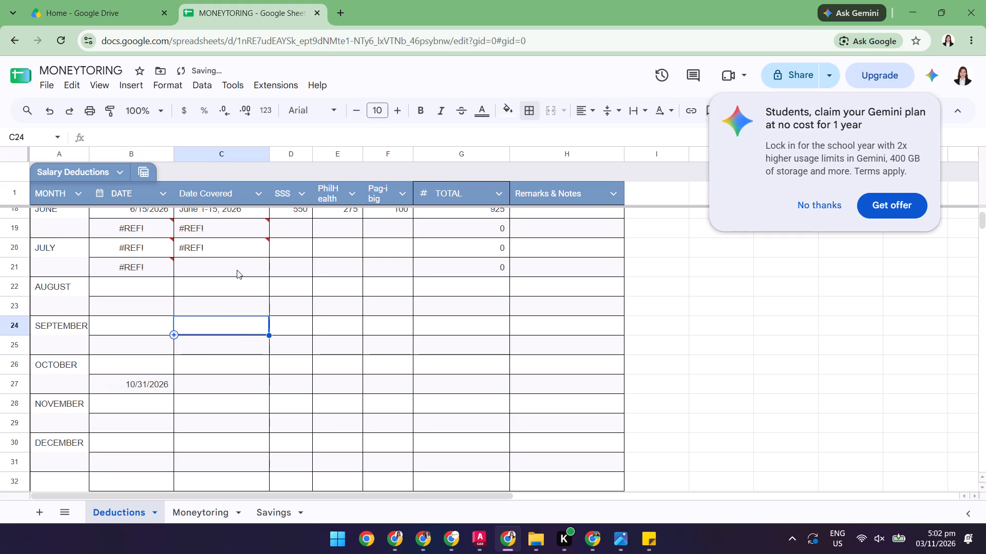
click(240, 241)
drag(267, 256, 267, 260)
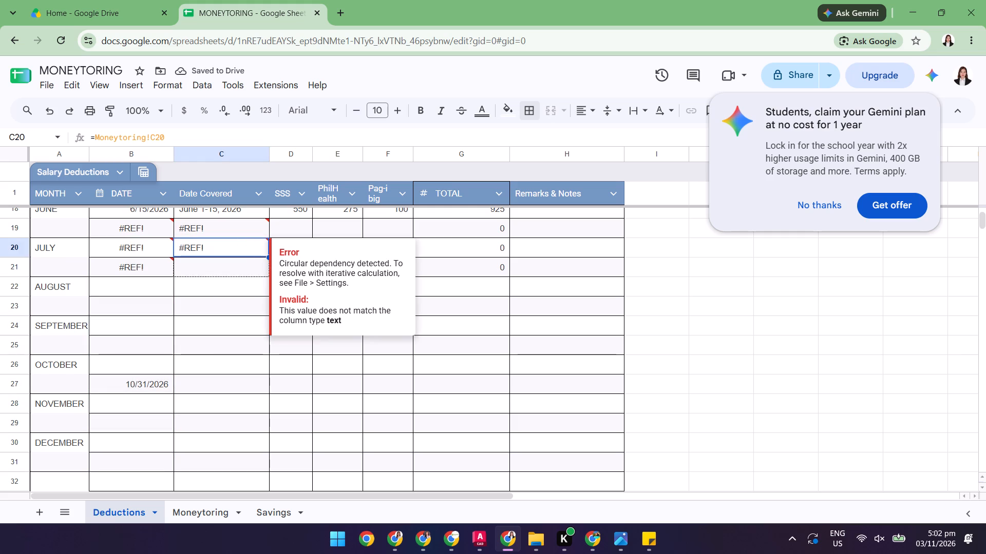
drag(267, 260, 253, 465)
drag(326, 412, 325, 407)
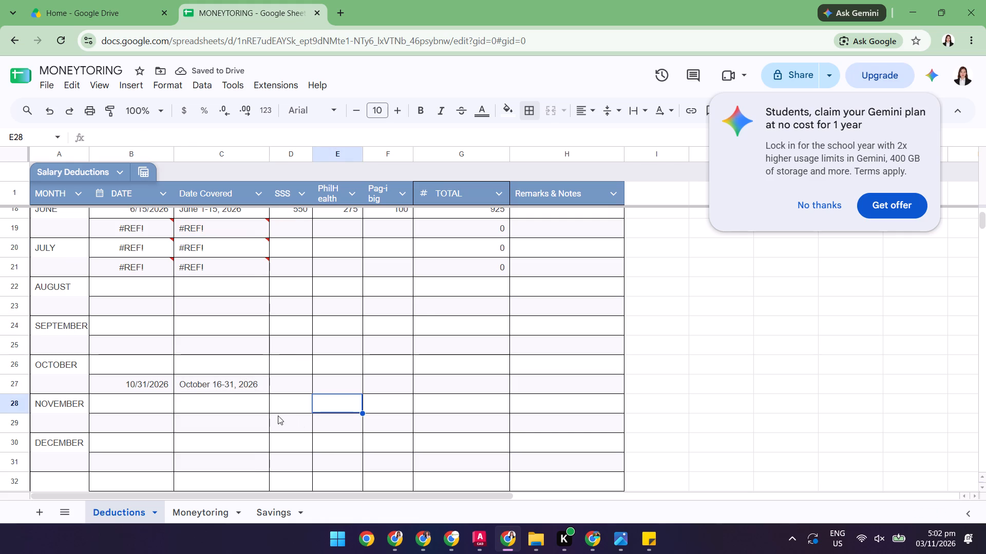
click(205, 314)
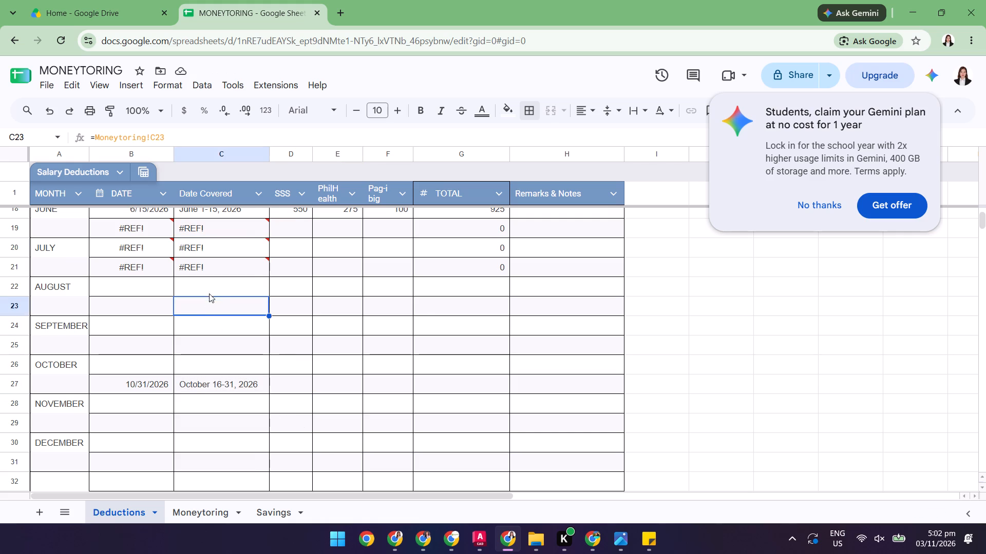
click(326, 319)
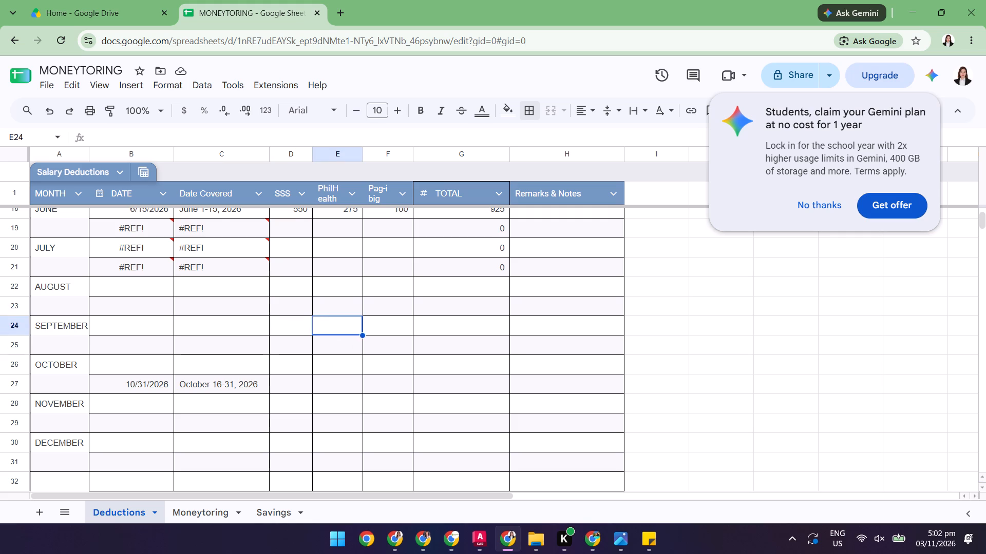
Enter the October 16-31, 2026 deductions in row 27: SSS 475, PhilHealth 235.11 and Pag-ibig 100.
scroll(310, 277, up, 1)
scroll(317, 342, down, 1)
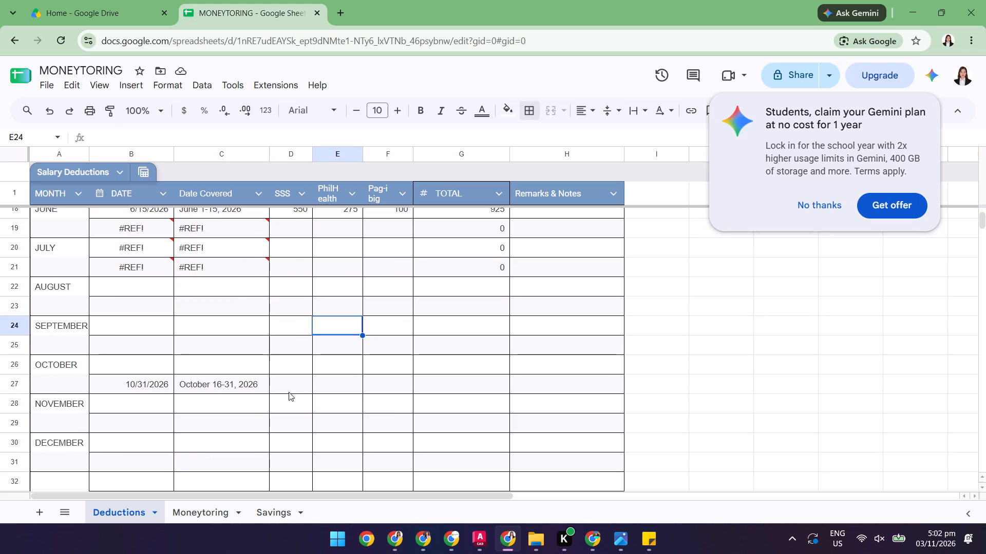
click(290, 384)
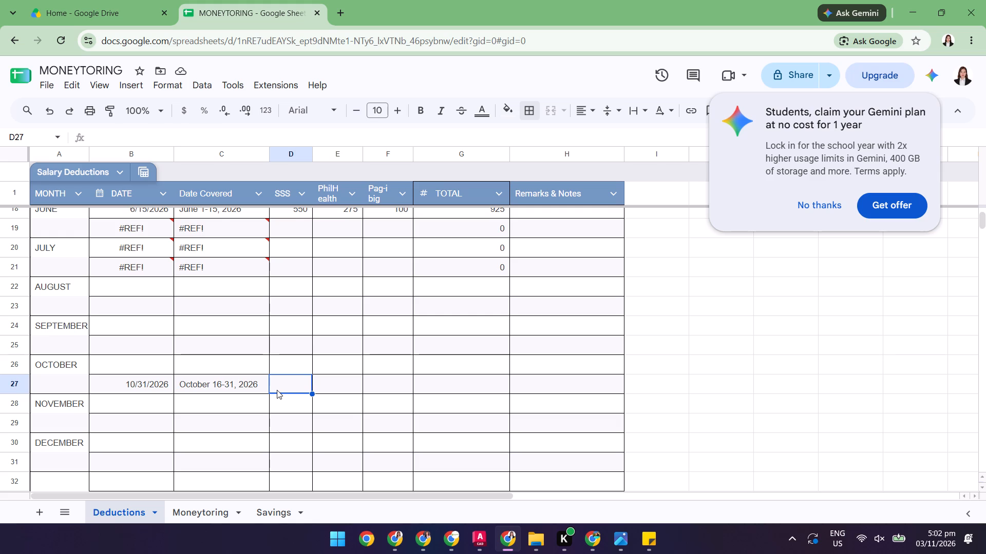
text(475)
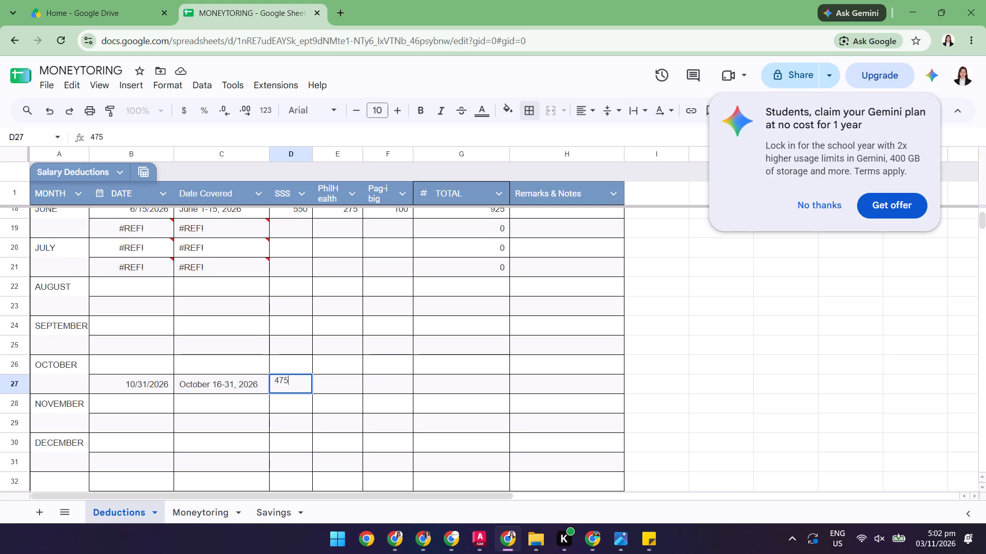
key(Right)
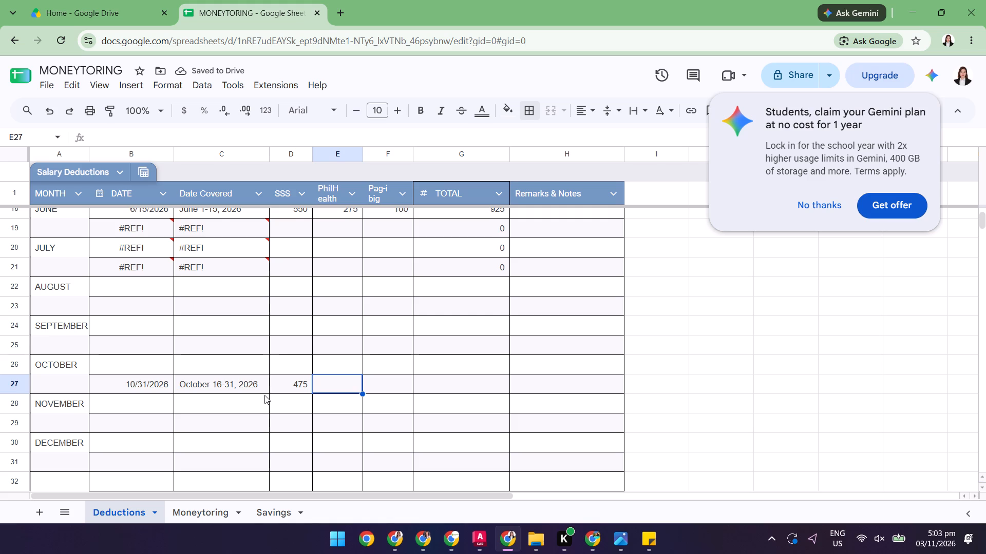
text(235.)
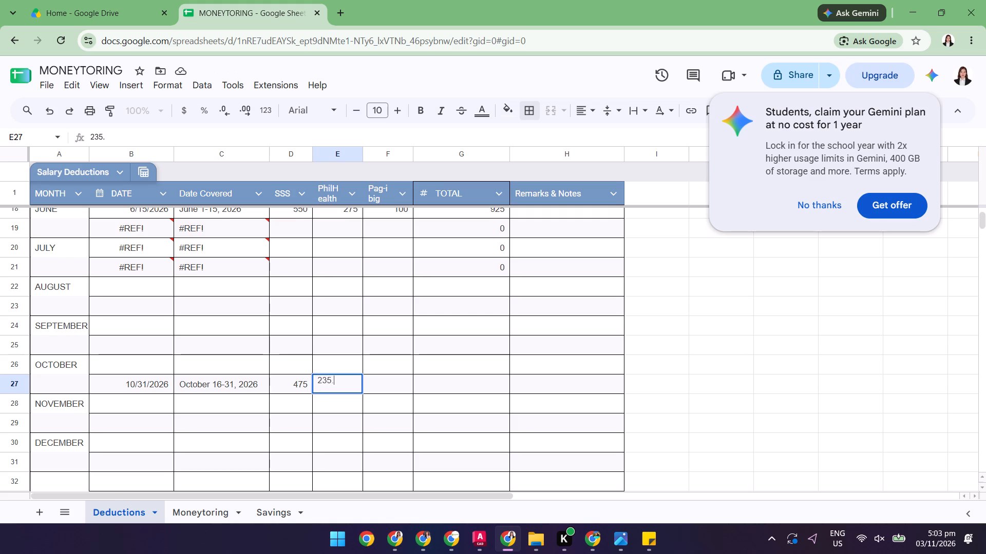
text(11)
key(Right)
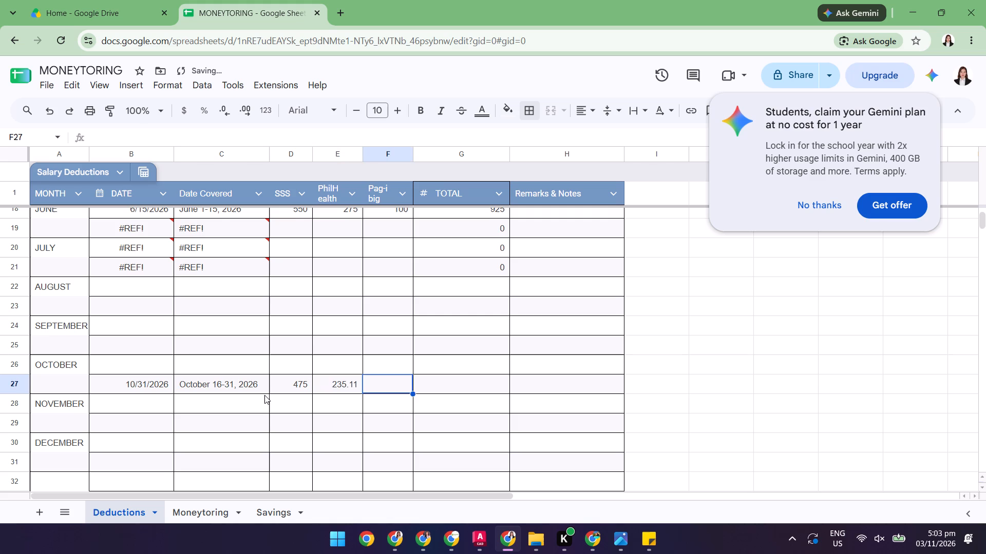
text(100)
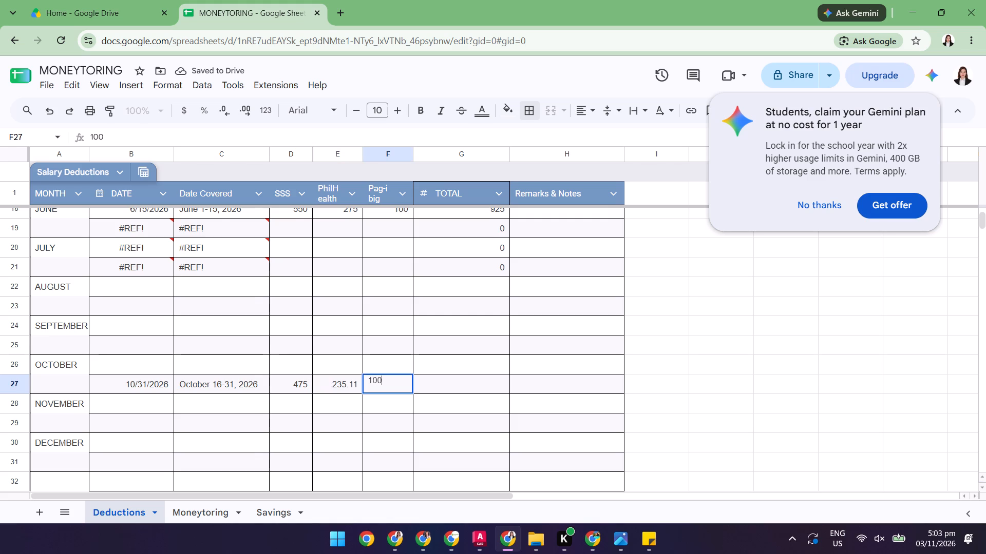
key(Return)
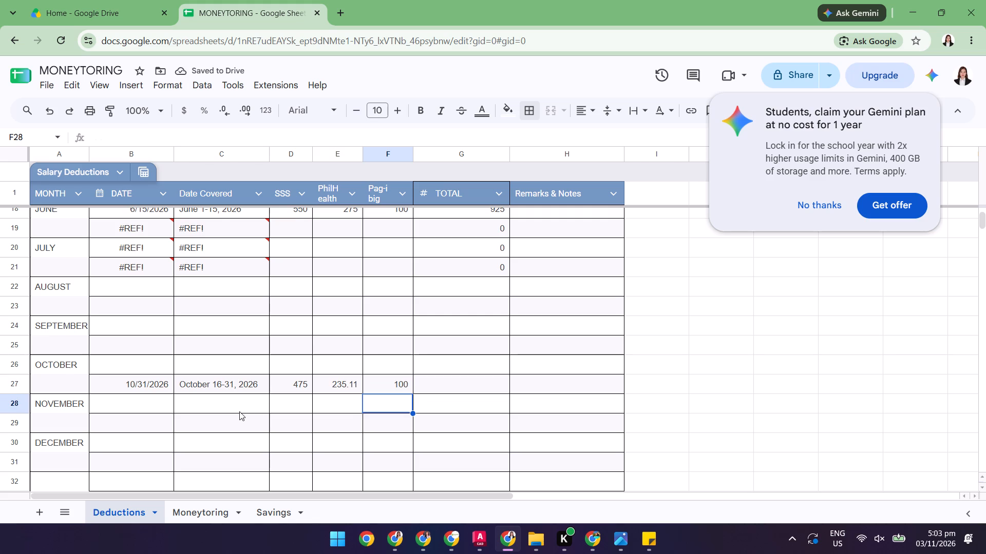
Inspect the column E formulas on the Moneytoring sheet, from the June 1-15 row down to October 16-31, 2026.
click(217, 515)
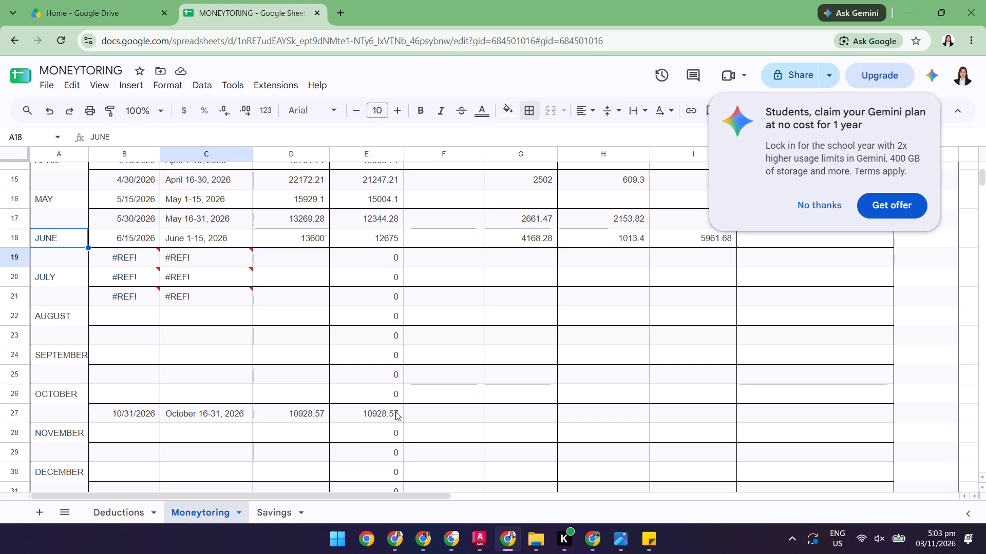
click(381, 235)
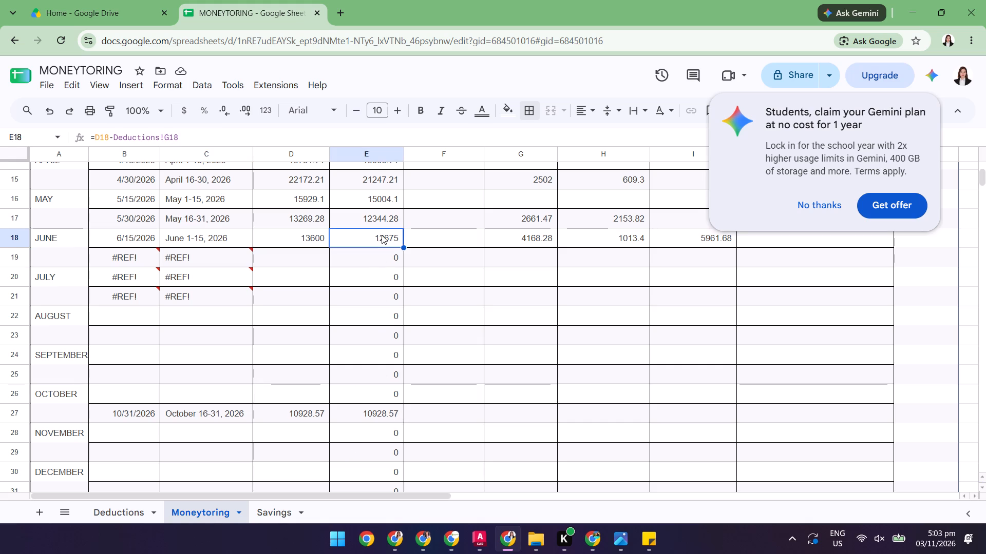
click(371, 277)
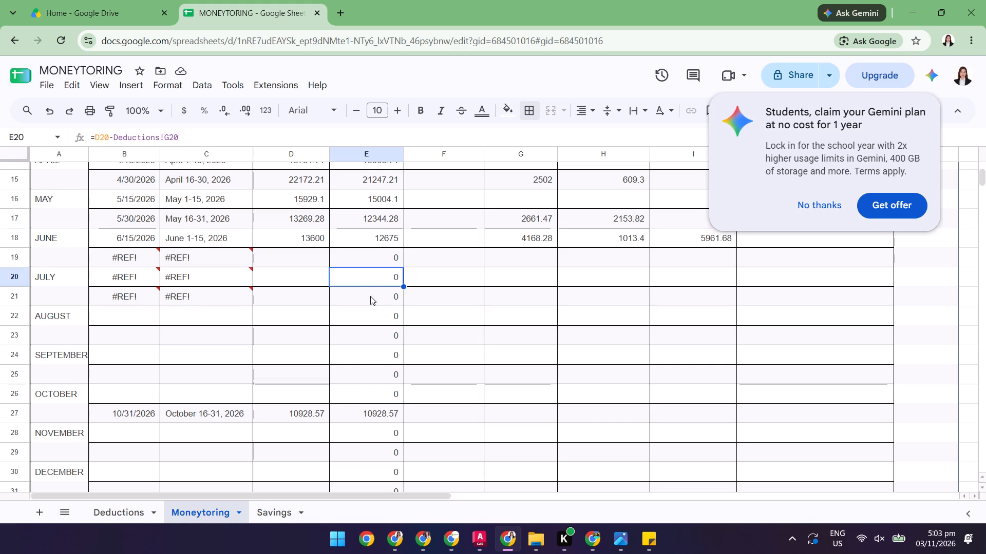
click(375, 311)
click(377, 395)
click(373, 411)
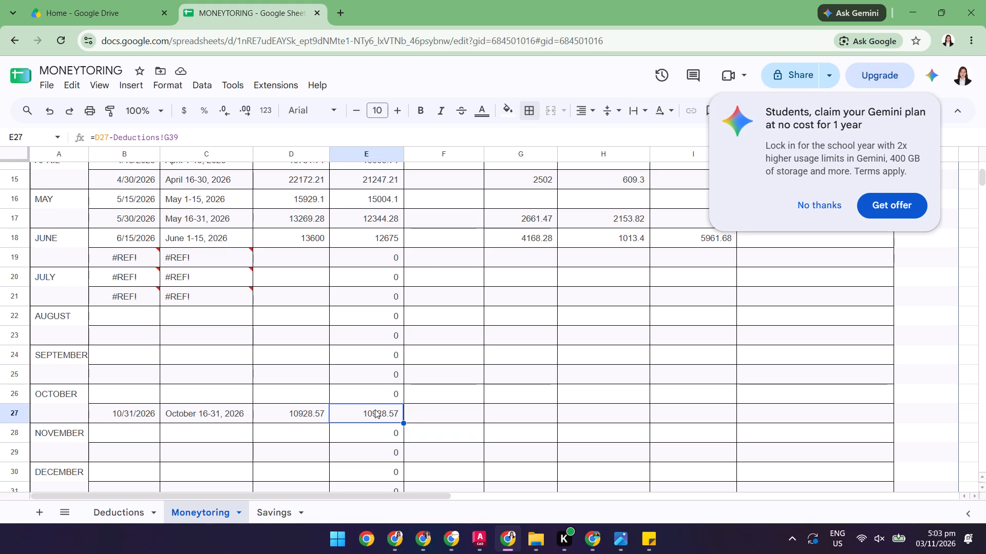
On the Deductions sheet, fill the TOTAL sum formula from G18 down through G31, the second DECEMBER row.
click(132, 511)
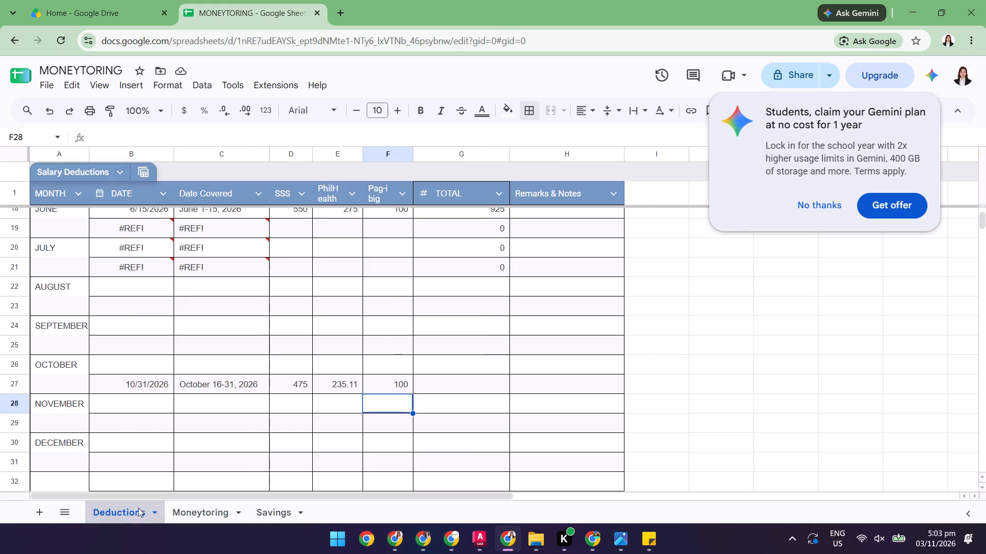
scroll(499, 344, up, 1)
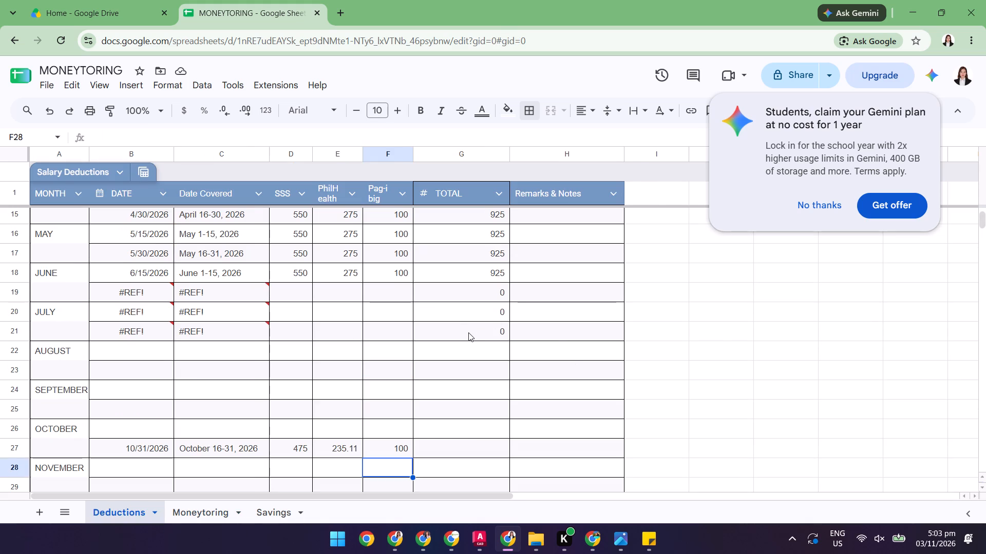
click(479, 272)
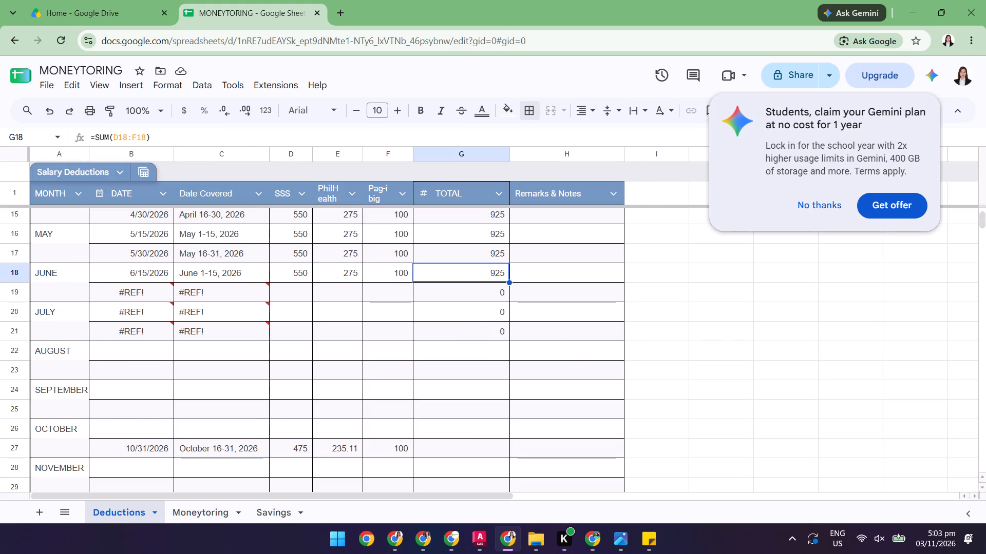
drag(511, 281, 503, 485)
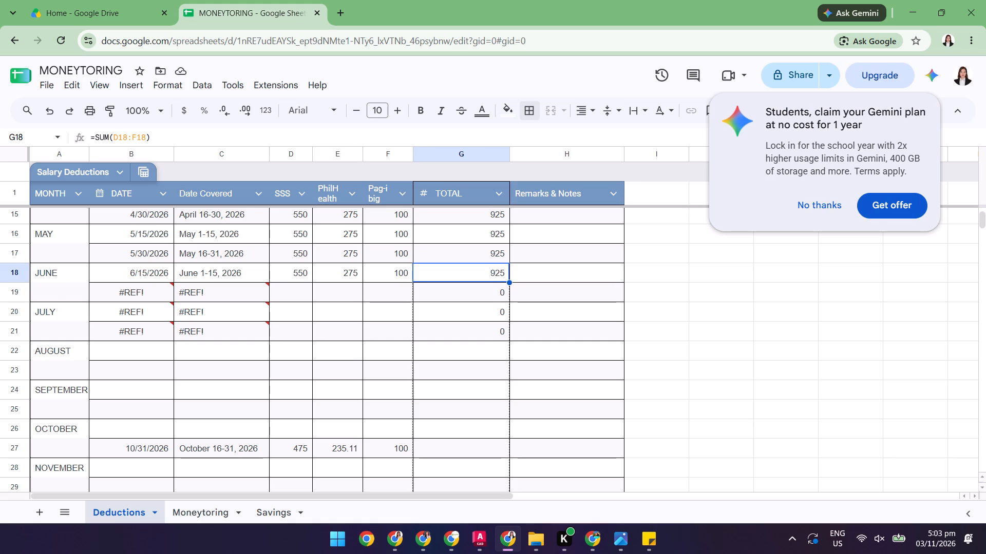
drag(503, 485, 524, 400)
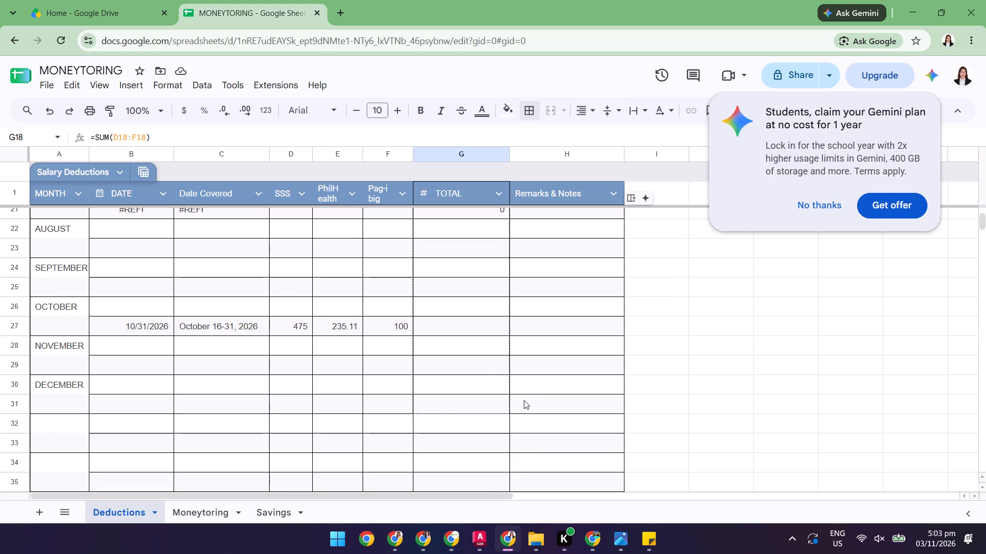
drag(524, 400, 523, 401)
click(559, 393)
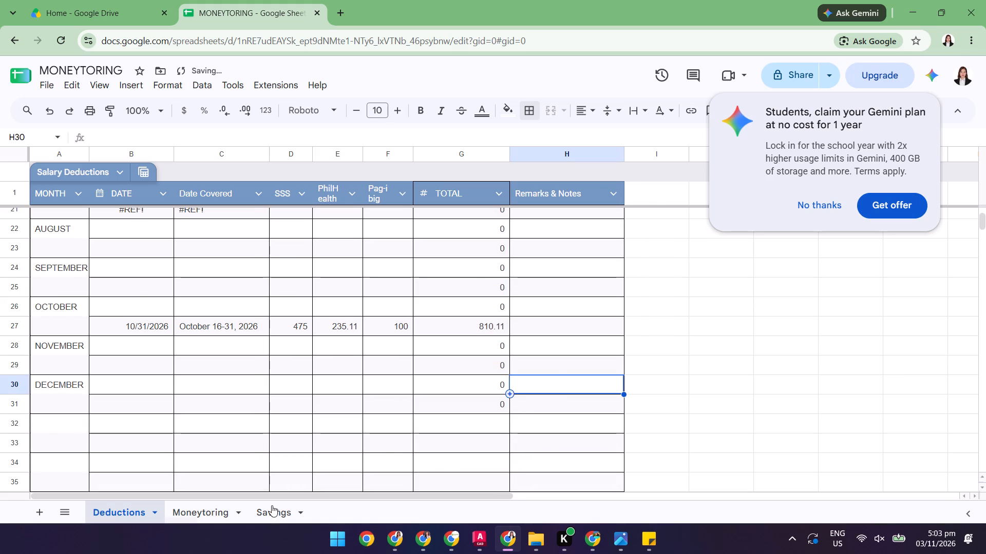
Compare the October 16-31 formula in Moneytoring E27 with the Deductions total in G27 and the June formula in Moneytoring E18.
click(189, 510)
click(525, 431)
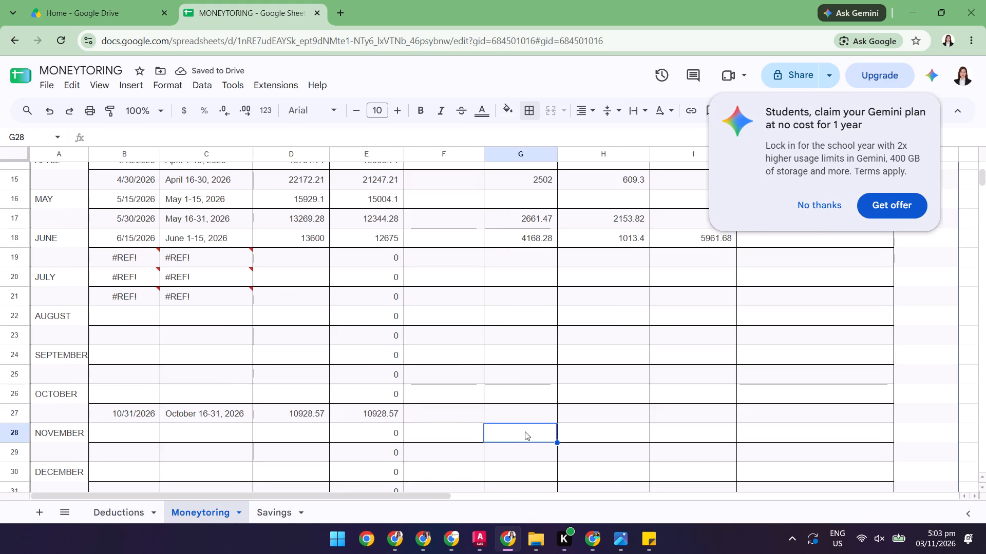
click(361, 411)
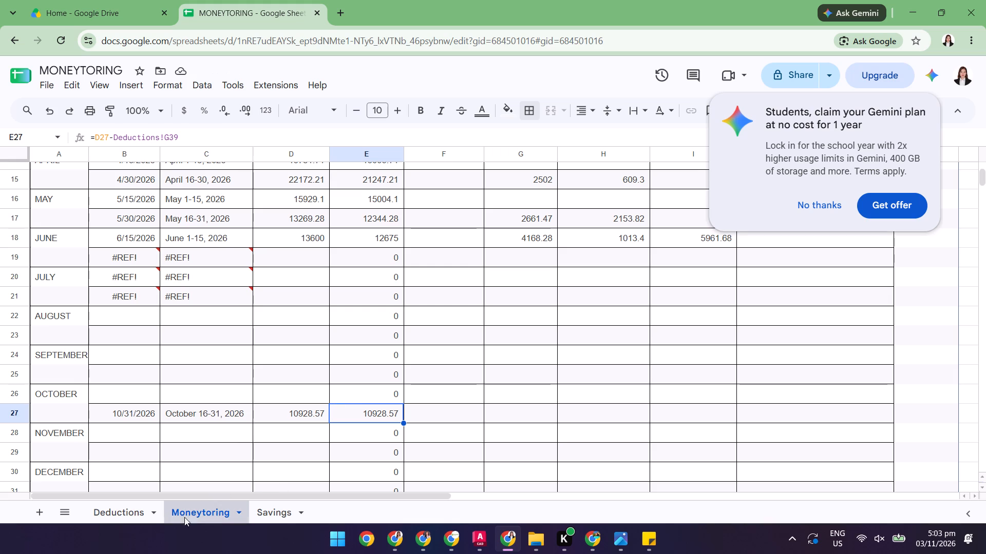
click(134, 511)
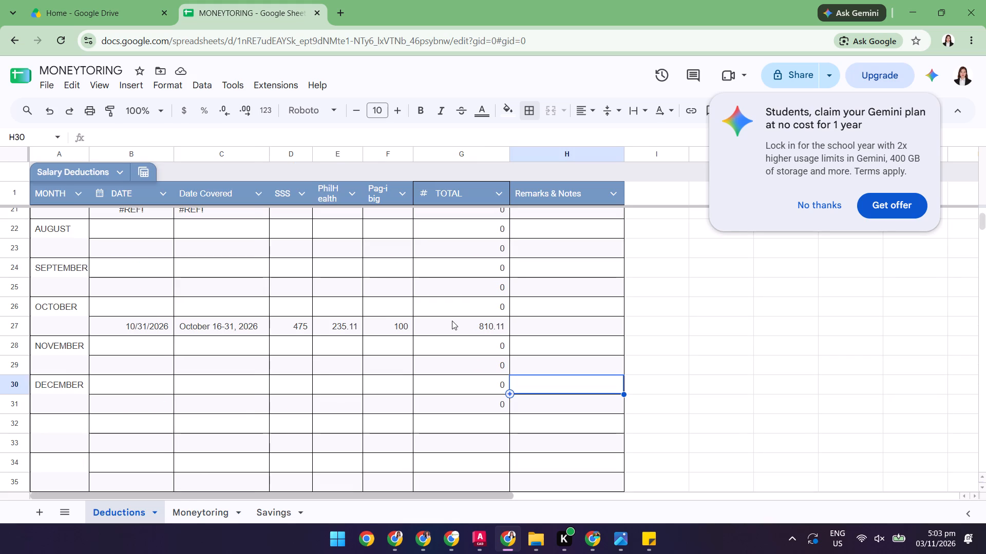
click(452, 324)
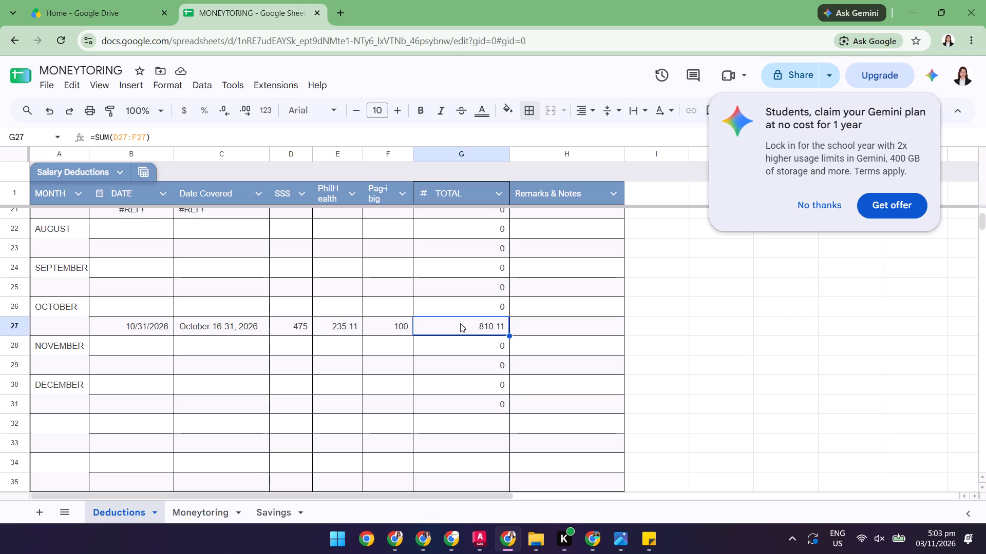
scroll(468, 292, up, 4)
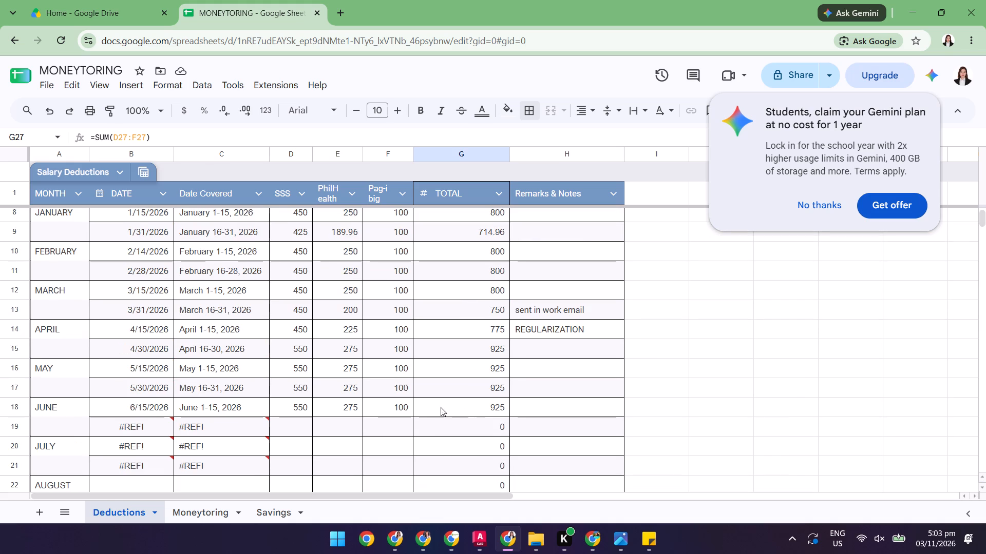
click(216, 516)
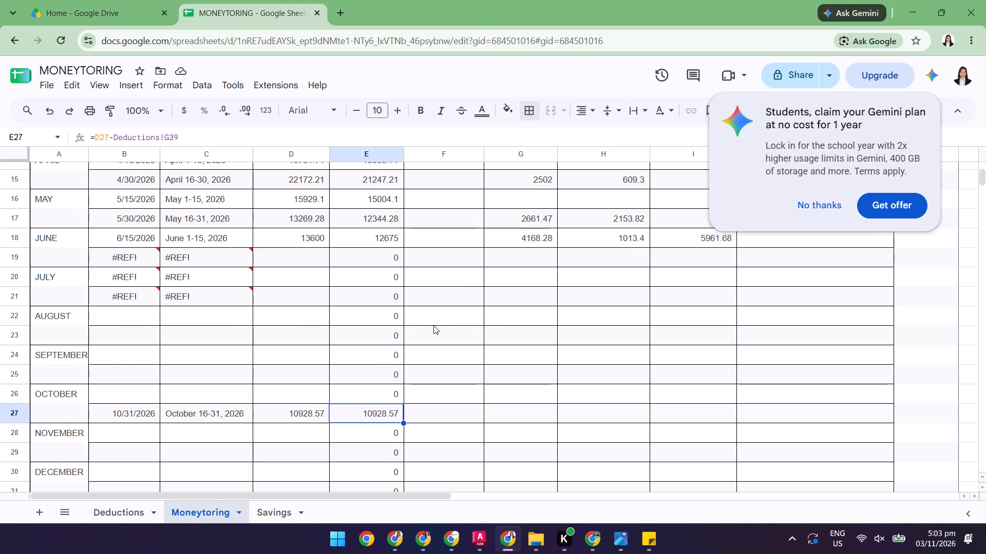
click(357, 240)
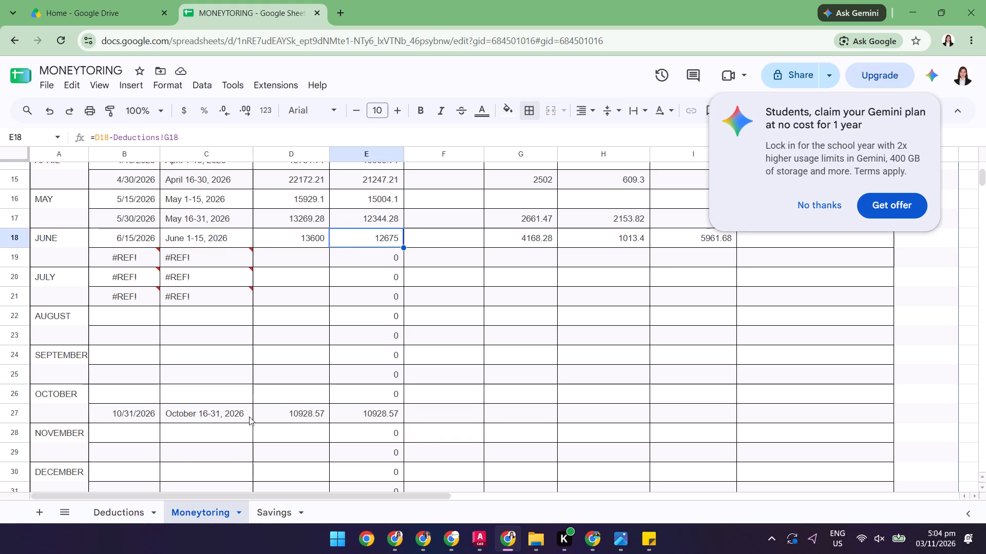
Refill the Deductions TOTAL formula from G18 down through the second DECEMBER row, G31.
click(121, 506)
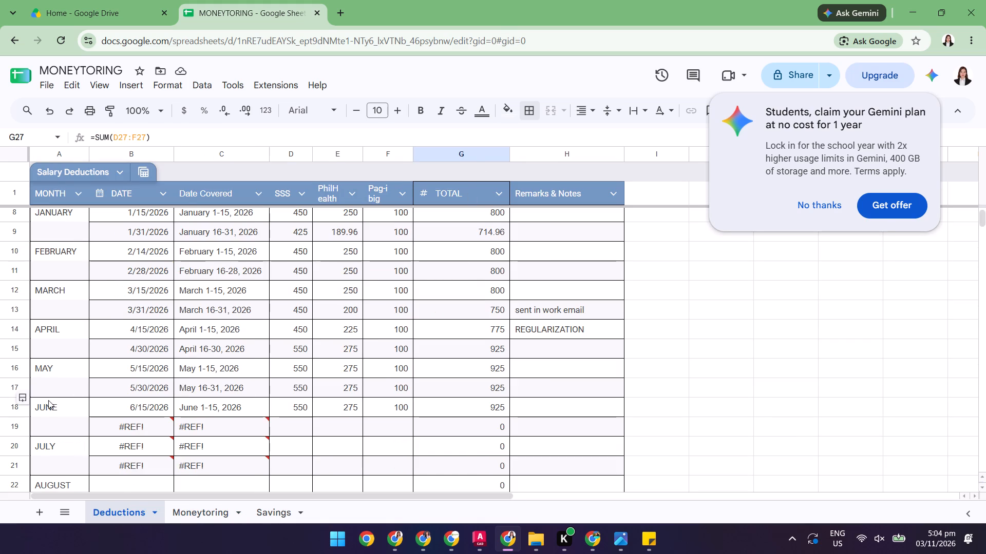
click(484, 404)
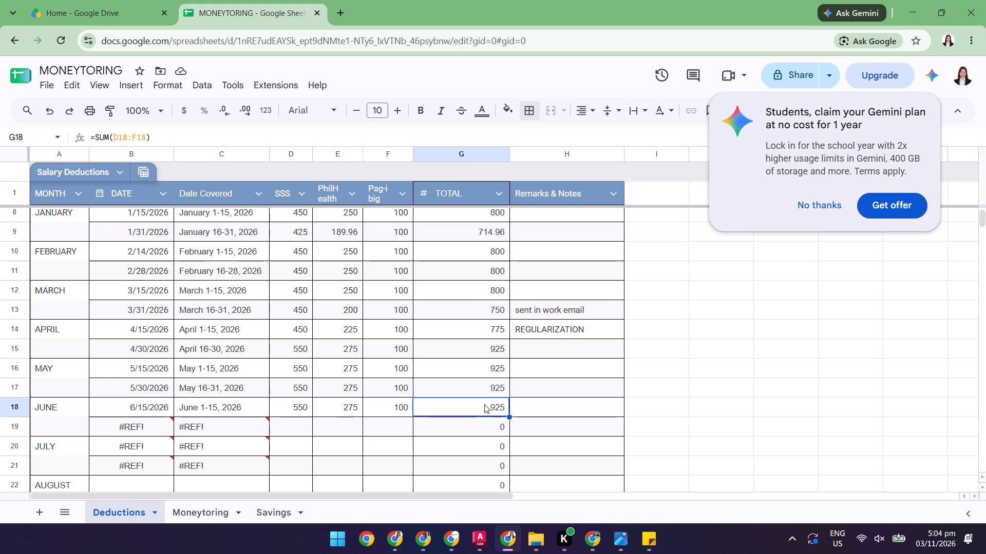
scroll(510, 384, down, 2)
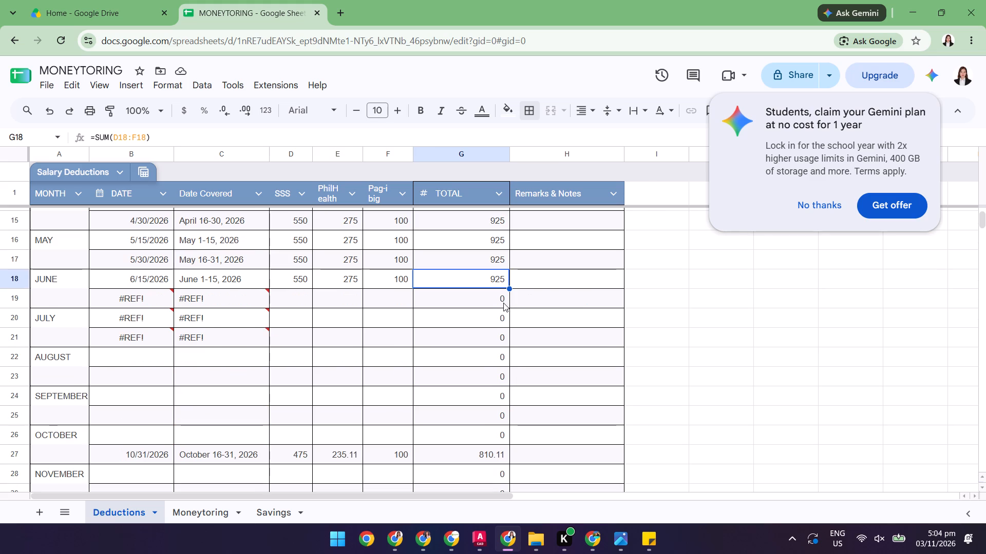
drag(507, 289, 500, 506)
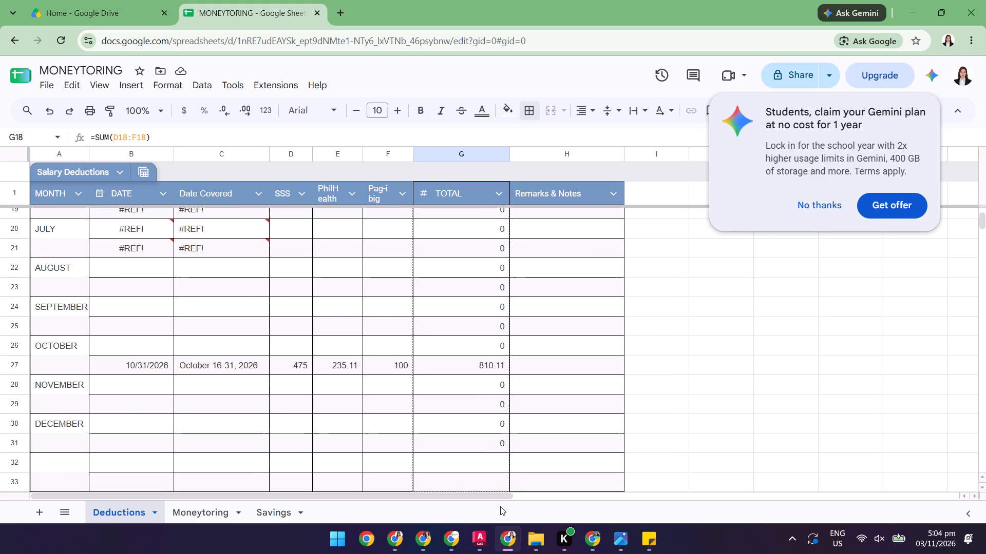
drag(500, 506, 505, 430)
click(576, 405)
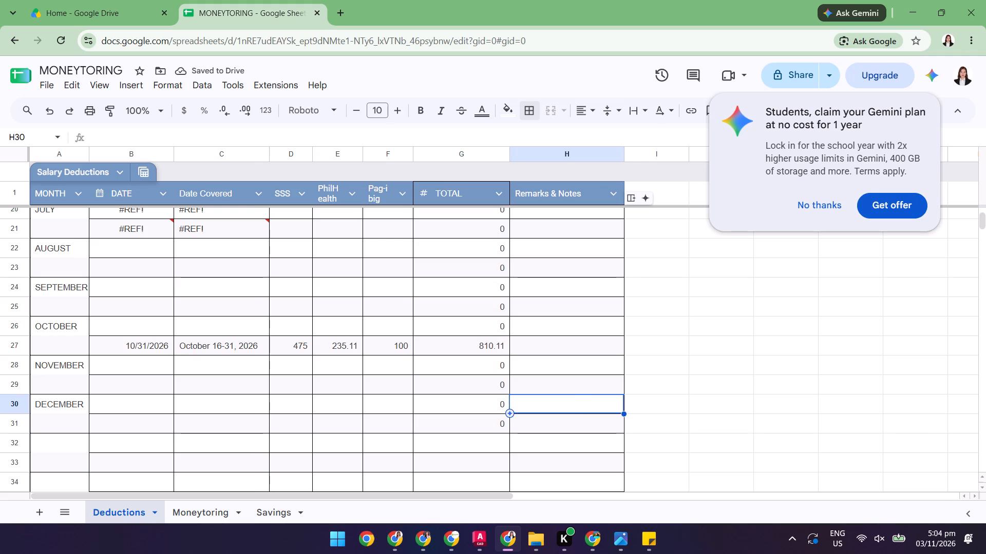
click(744, 378)
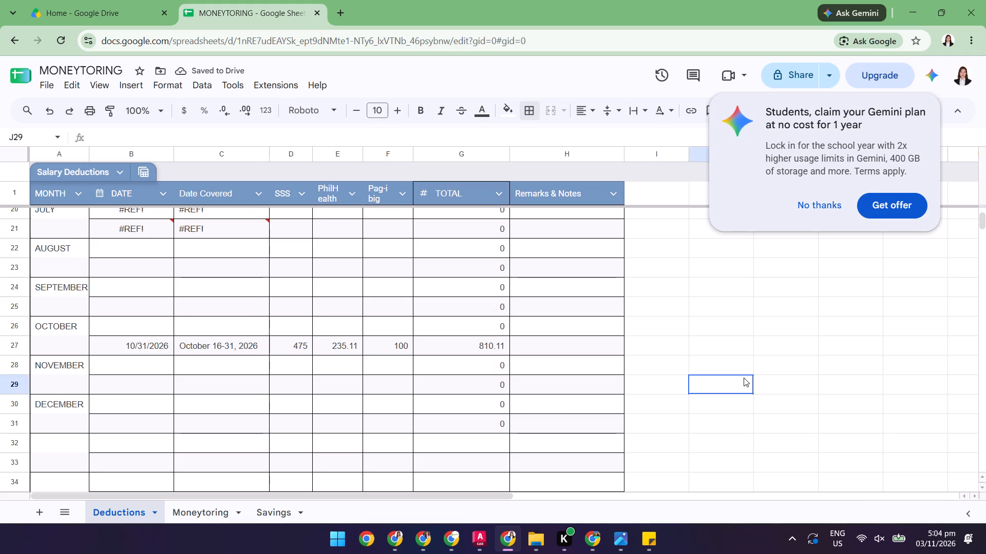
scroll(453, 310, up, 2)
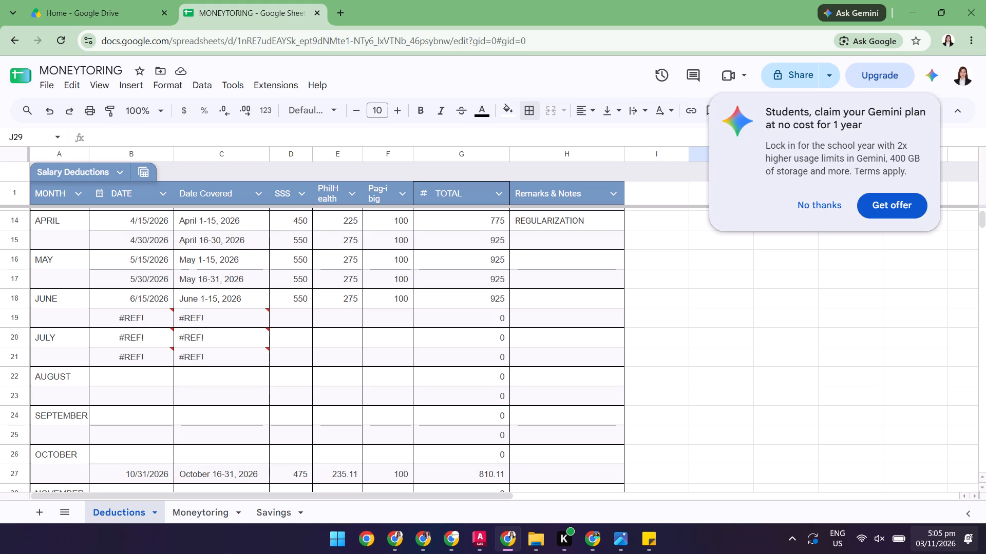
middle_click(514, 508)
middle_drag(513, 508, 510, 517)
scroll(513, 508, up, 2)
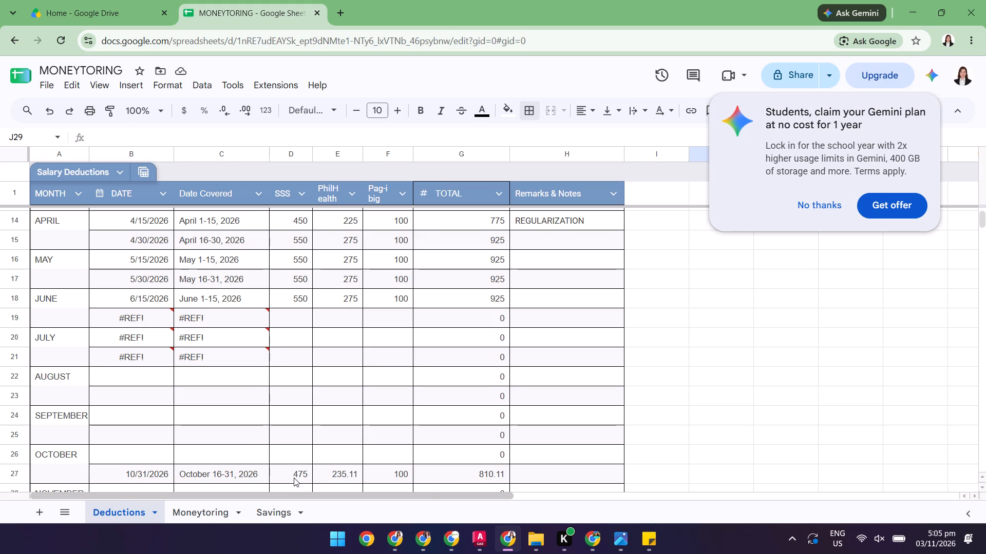